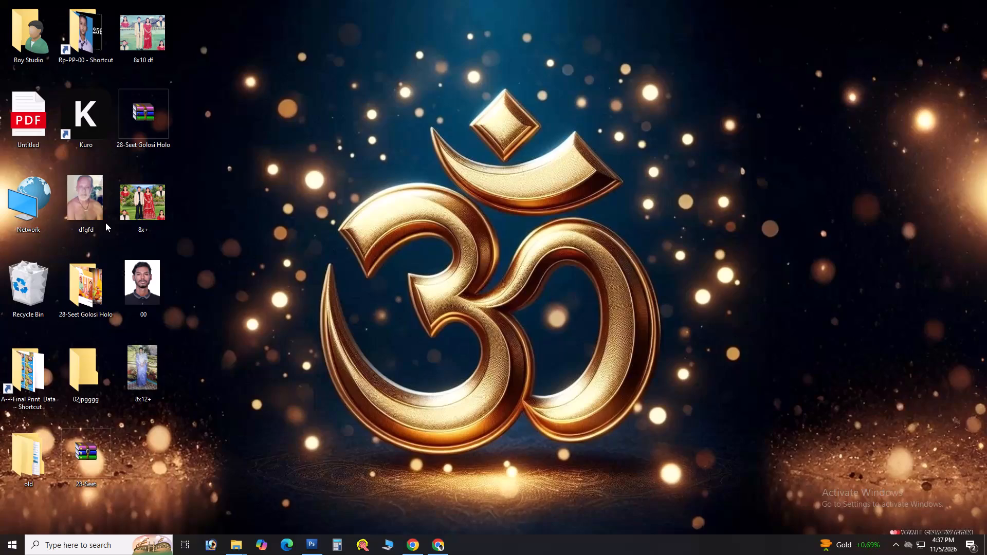
Open the A---Final Print Data folder from the desktop and maximise its window.
key("a")
key("Return")
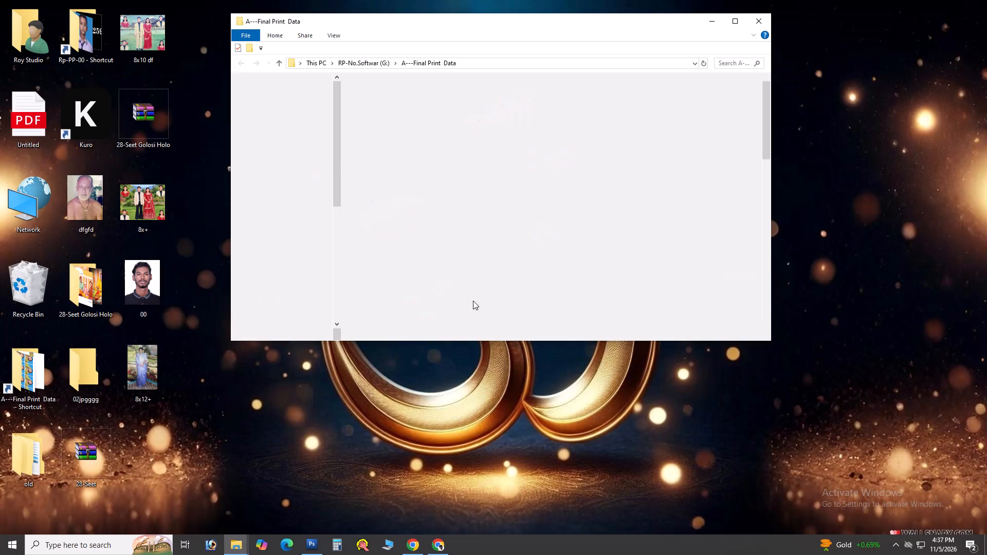
left_click(739, 26)
scroll(715, 257, "down", 5)
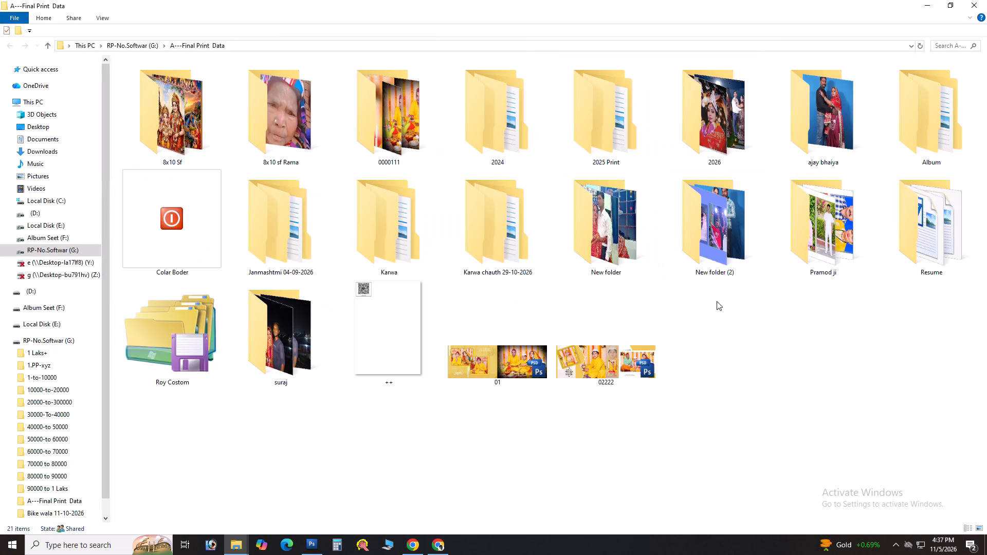
scroll(717, 306, "down", 4)
Open the ++ QR code image in Photoshop and show it in full-screen view.
left_click(429, 329)
left_click_drag(365, 328, 415, 310)
key("alt+Tab")
key("alt+Tab")
key("alt+shift+Tab")
key("plus")
key("f")
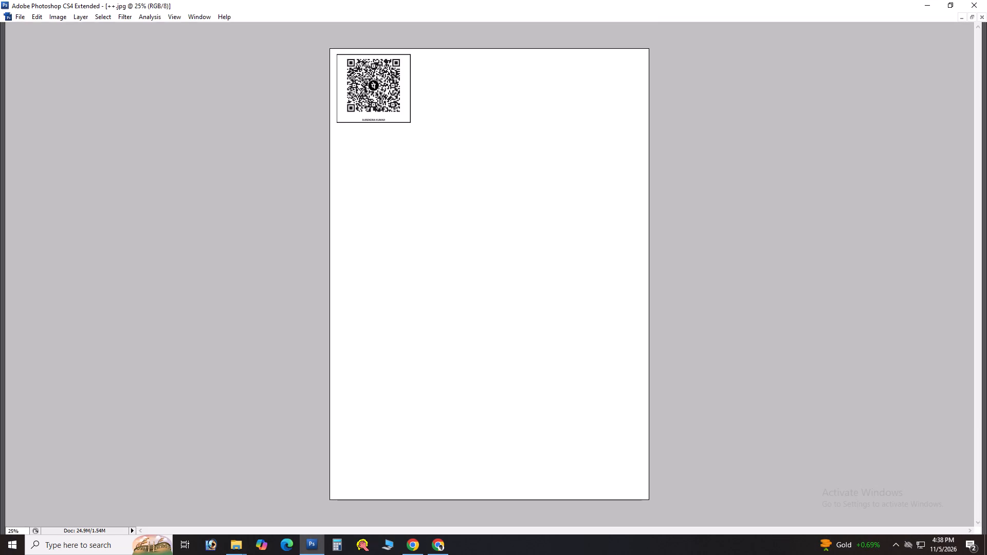
key("f")
Duplicate the QR code page layer and enlarge the copy by about half, placing its QR code beside the original, flush with the page's top edge.
key("space")
left_click_drag(419, 91, 433, 285)
key("ctrl+j")
key("ctrl+t")
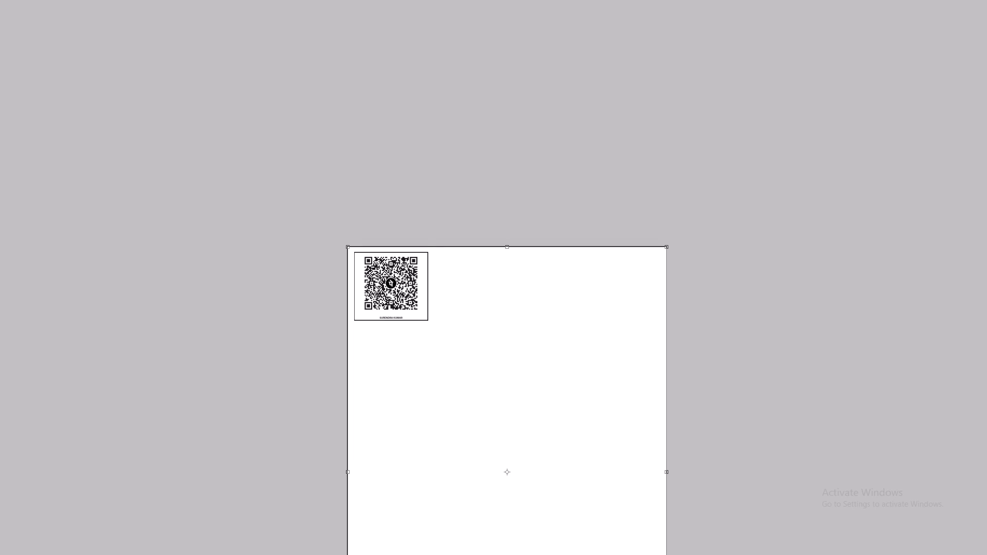
left_click_drag(670, 245, 794, 210, "alt+shift")
left_click_drag(352, 309, 477, 403)
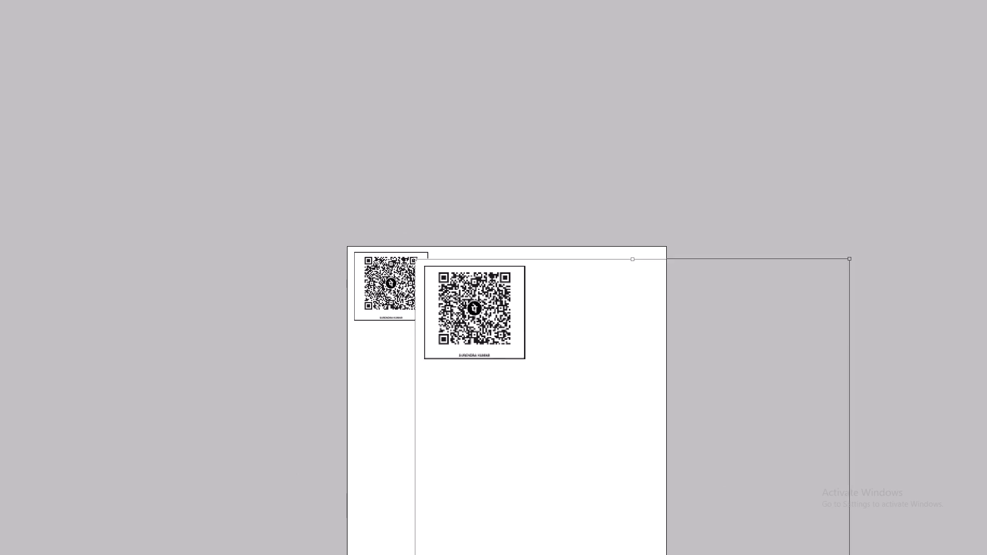
left_click_drag(477, 403, 481, 408)
key("space")
left_click_drag(495, 377, 439, 316)
left_click_drag(439, 316, 456, 296)
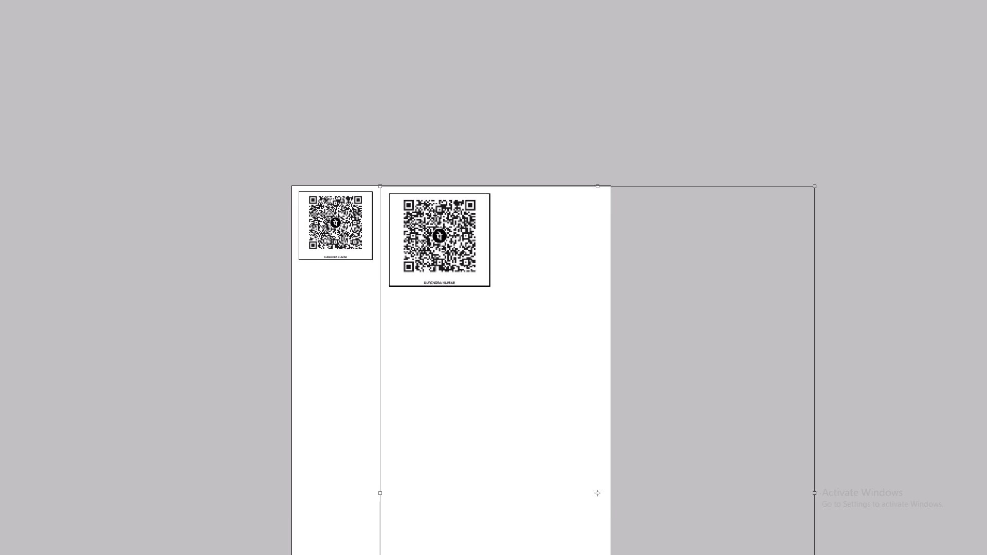
left_click_drag(814, 189, 874, 182, "alt+shift")
left_click_drag(600, 236, 622, 276)
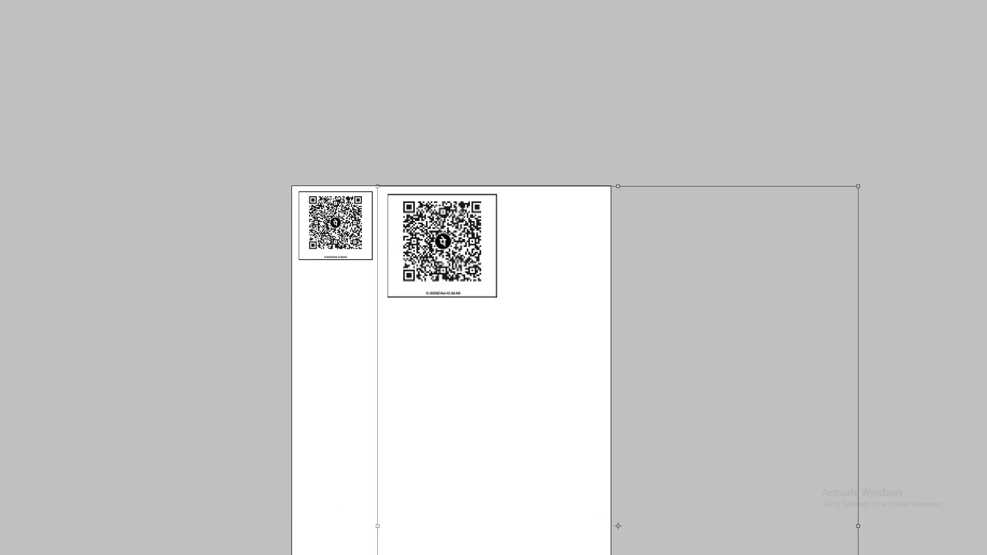
left_click_drag(622, 276, 622, 270)
key("Return")
Nudge the enlarged QR code copy left, closer to the small original.
key("ctrl+0")
key("ctrl+0")
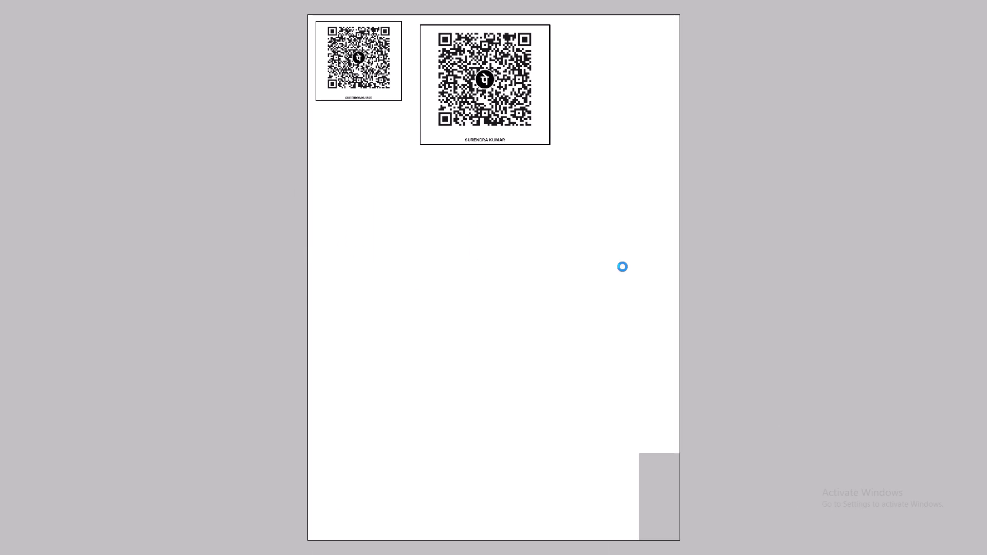
key("shift+Left")
key("shift+Left")
key("shift+Left")
key("shift+Left")
key("shift+Left")
key("shift+Left")
Delete the strip of the enlarged copy's layer that lies left of its QR code frame, over the small original.
key("m")
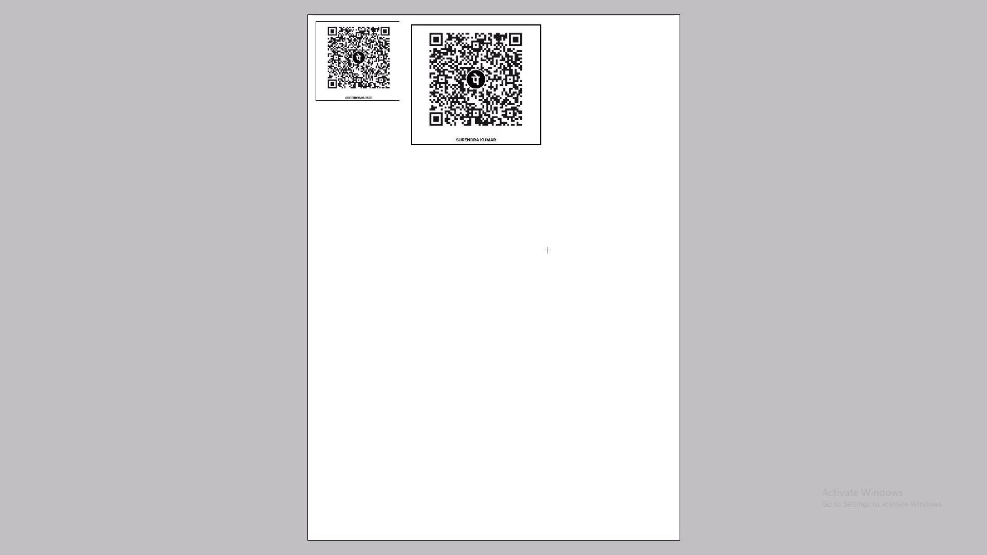
key("ctrl+minus")
key("ctrl+minus")
left_click_drag(344, 48, 447, 448)
key("shift+Left")
key("shift+Left")
key("shift+Up")
key("shift+Left")
key("shift+Left")
key("shift+Up")
key("shift+Up")
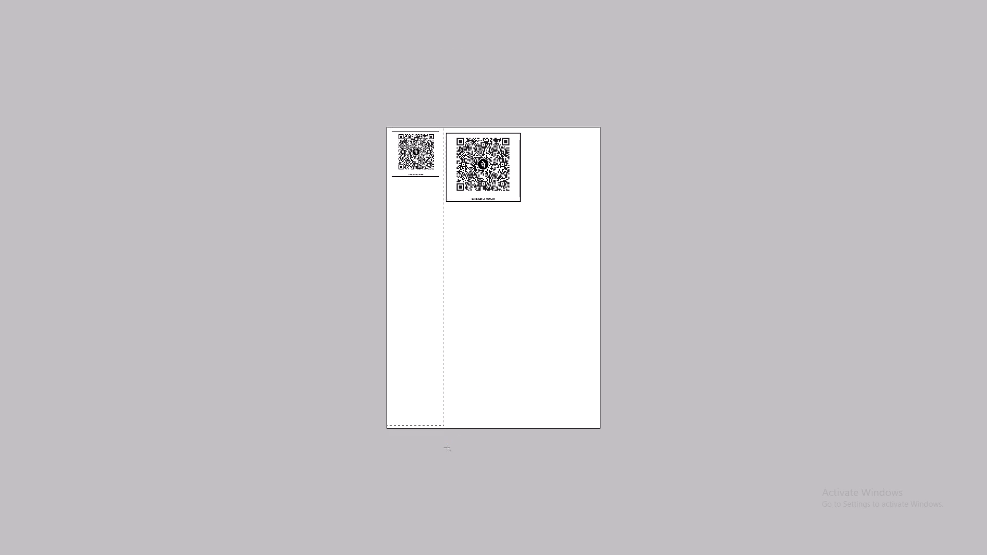
key("shift+Up")
key("Delete")
key("ctrl+d")
Align the enlarged QR code with the small one's top edge, close beside it, and merge the visible layers.
type("0v")
key("shift+Up")
key("Up")
key("Up")
key("ctrl+0")
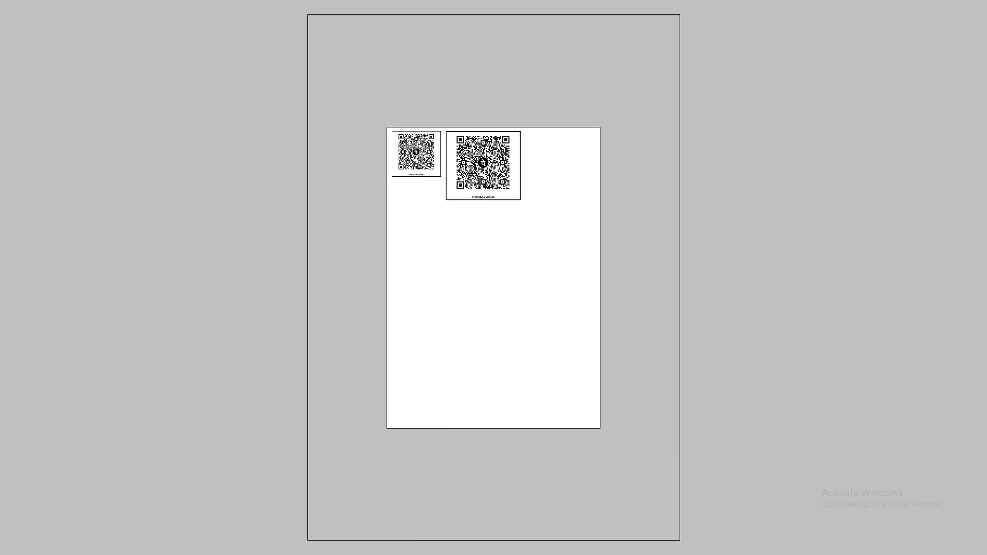
key("shift+Left")
key("shift+Left")
key("shift+Left")
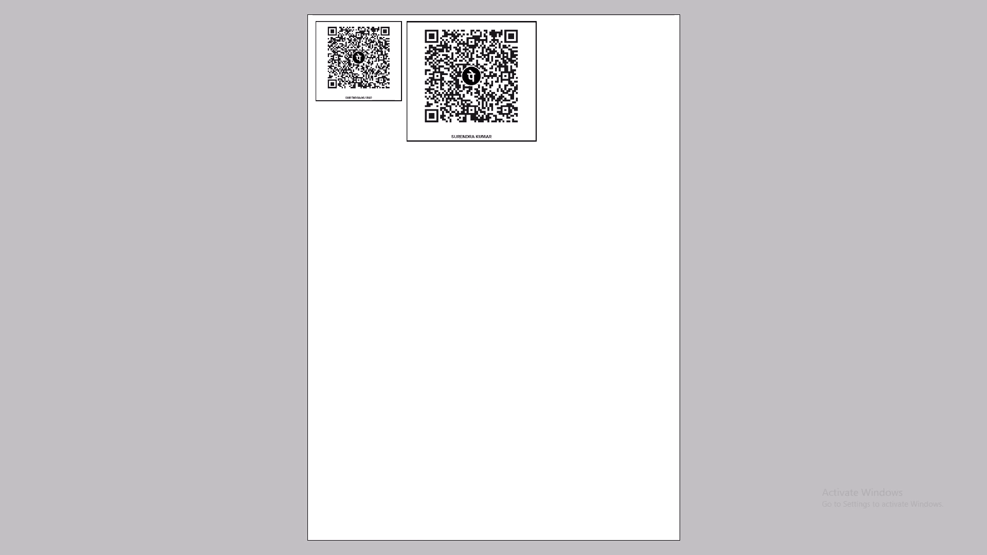
key("ctrl+shift+e")
Select the small QR code in the page's upper-left corner and cover it with a foreground colour fill at 100% opacity.
key("v")
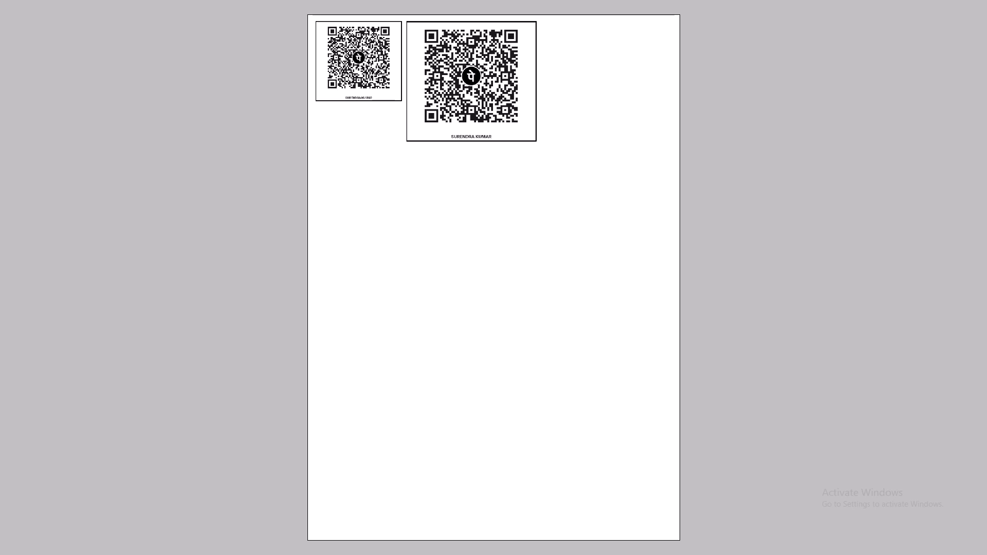
key("m")
key("space")
left_click_drag(377, 100, 386, 177)
left_click_drag(305, 47, 410, 230)
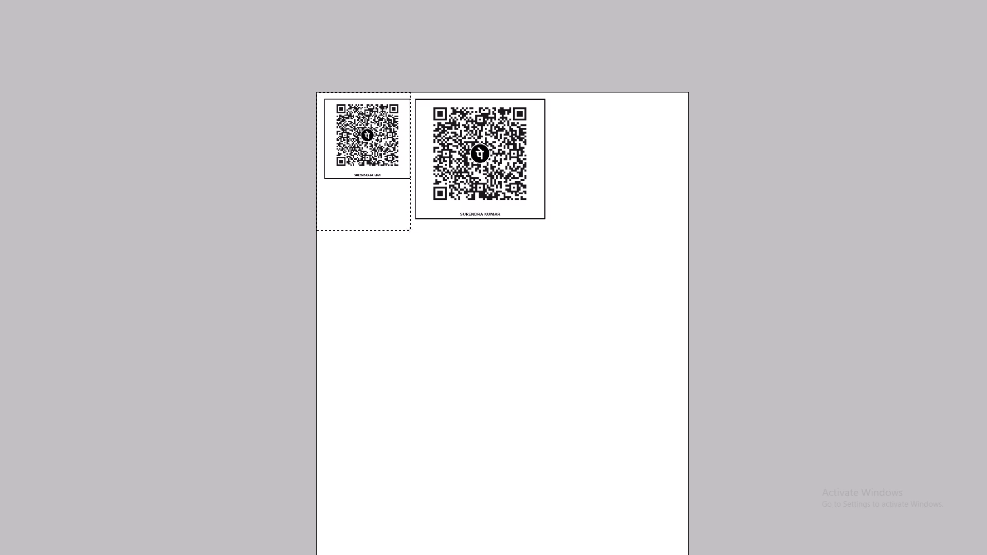
left_click_drag(410, 230, 411, 233)
key("Right")
key("shift+BackSpace")
left_click(427, 326)
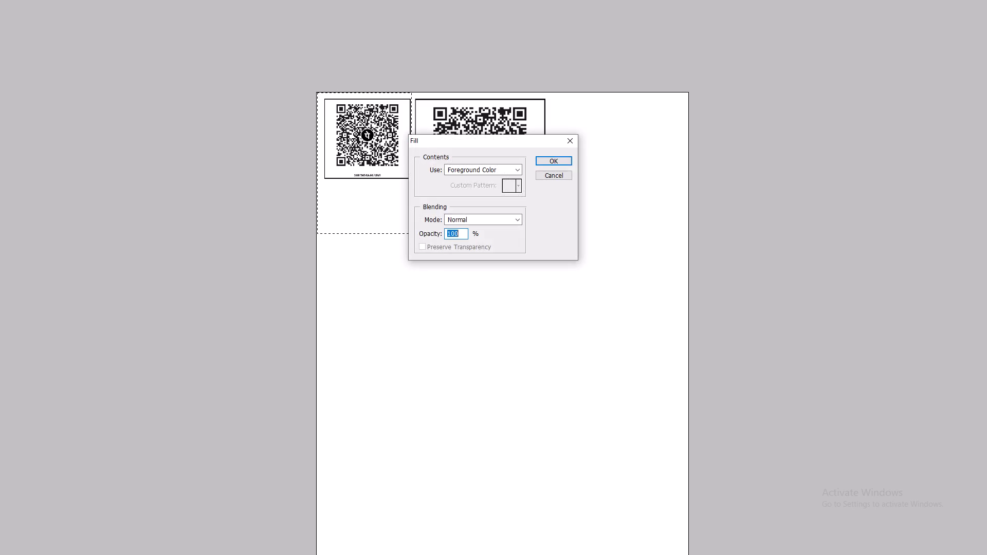
key("ctrl+Return")
key("ctrl+d")
key("v")
Merge the visible layers, then save and close the ++ image.
key("ctrl+shift+e")
key("ctrl+s")
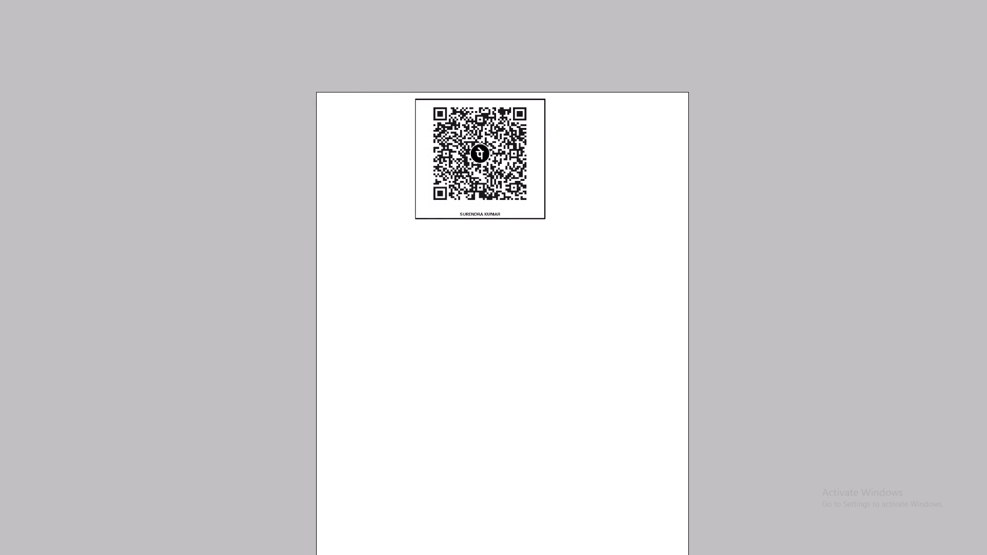
key("ctrl+w")
Switch to File Explorer and refresh the A---Final Print Data folder to check the updated ++ thumbnail.
key("alt+Tab")
left_click(900, 364)
left_click(799, 325)
right_click(799, 325)
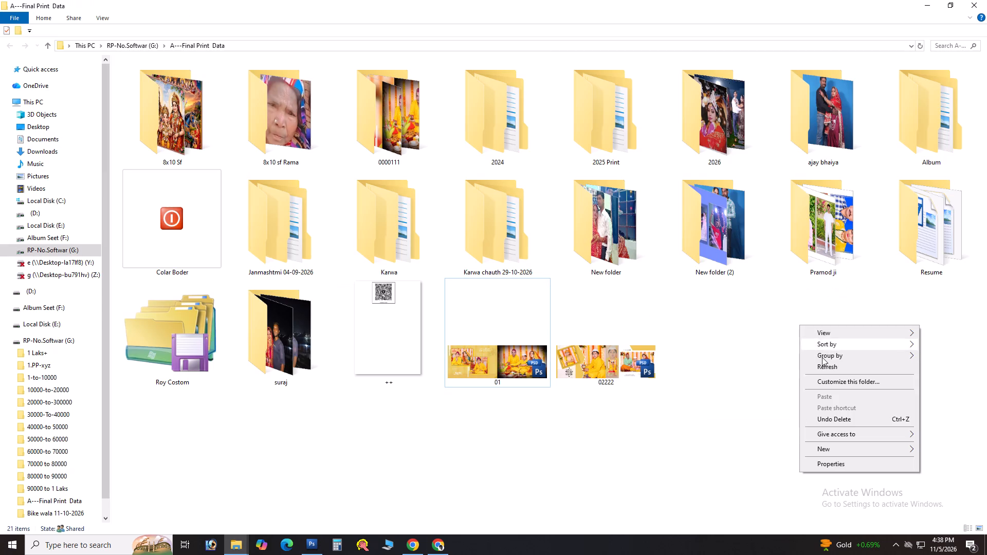
left_click(823, 361)
left_click(824, 365)
right_click(805, 351)
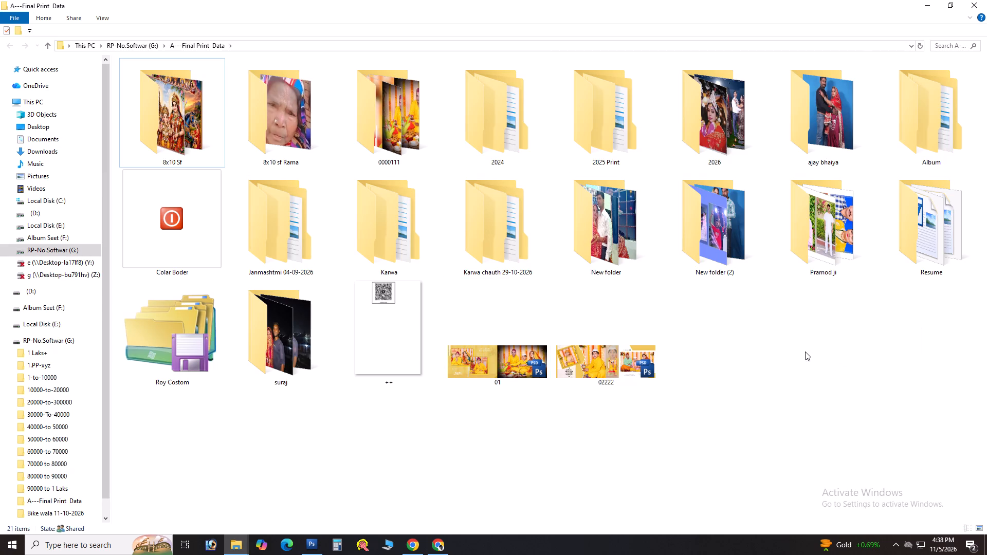
left_click(805, 351)
left_click(832, 396)
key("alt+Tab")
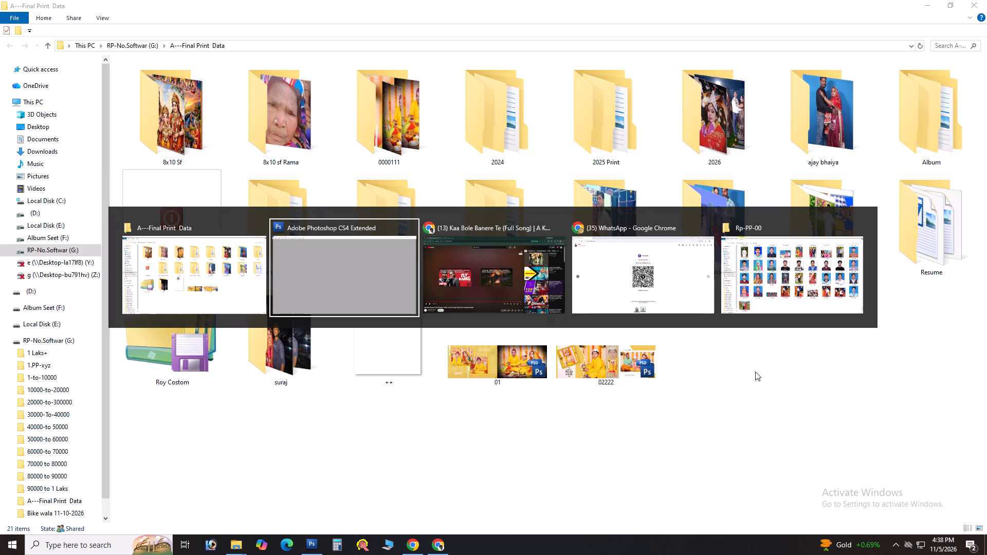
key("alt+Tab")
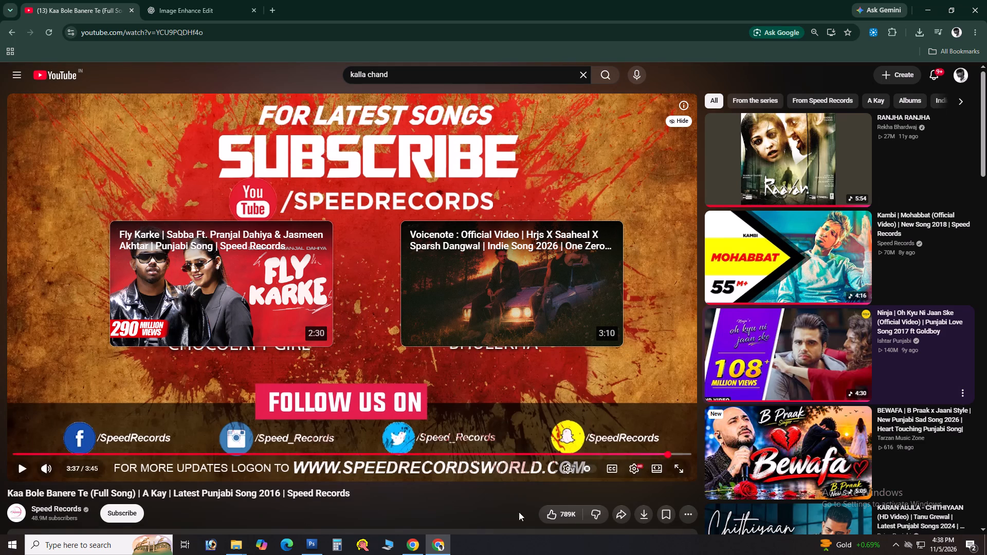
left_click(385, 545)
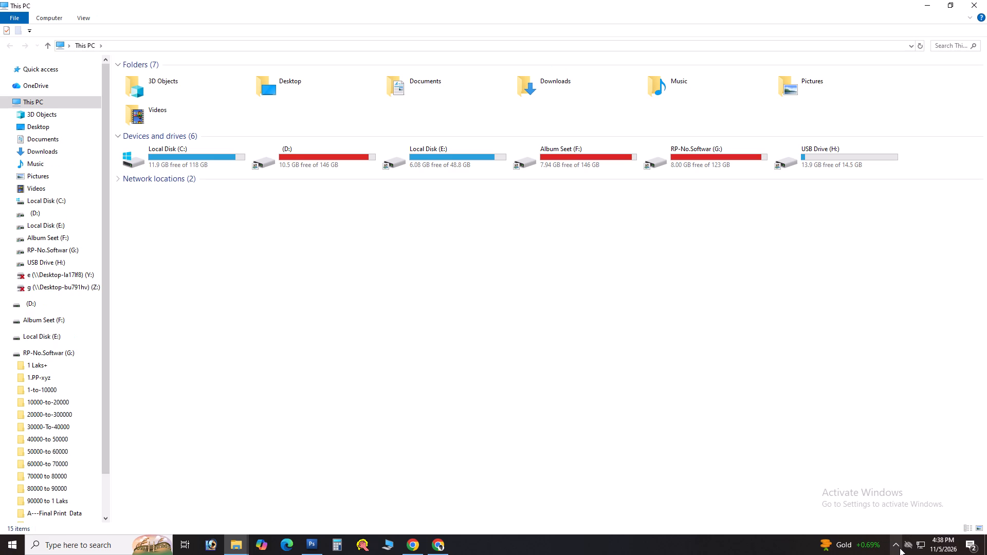
Lower the speaker volume.
left_click(900, 548)
left_click(930, 528)
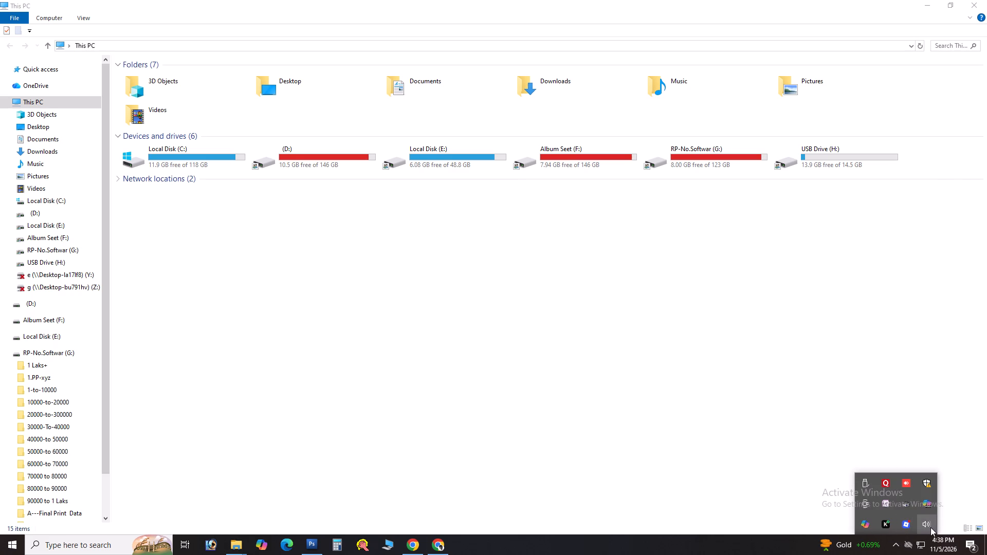
scroll(874, 521, "down", 10)
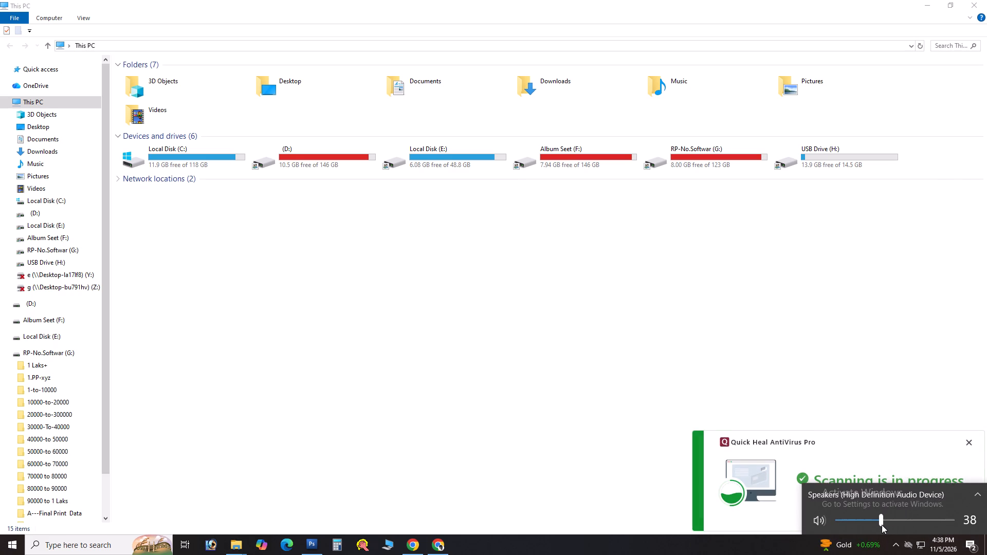
scroll(882, 525, "down", 4)
left_click(853, 275)
Open USB Drive (H:) and preview its WhatsApp image, closing the viewer again.
triple_click(844, 154)
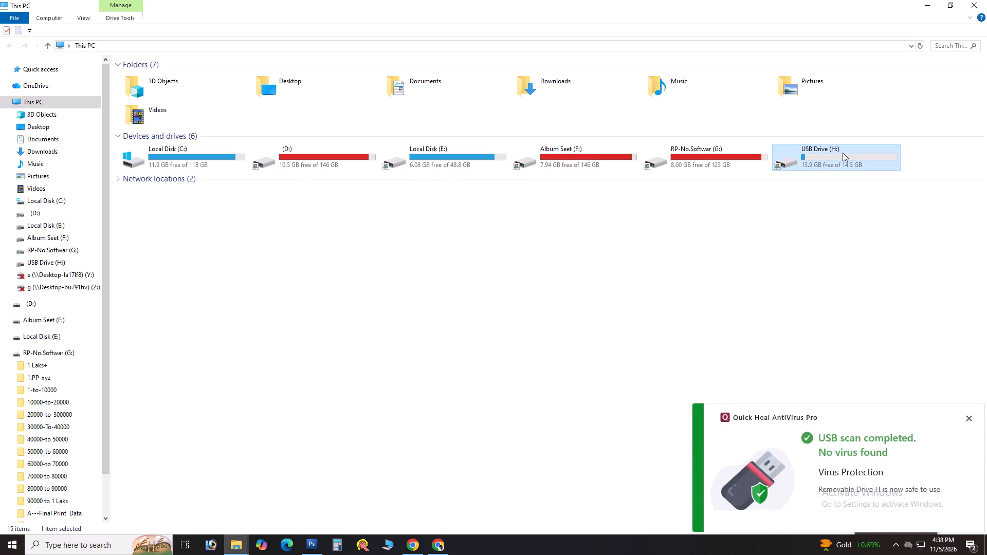
key("space")
key("Return")
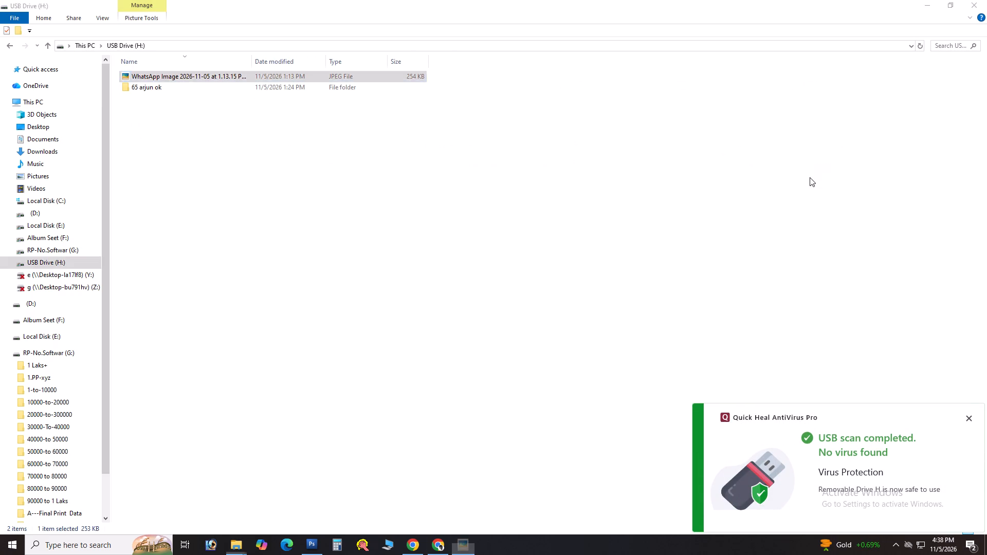
left_click(986, 0)
Show the USB drive's contents as extra large icons and open the 65 arjun ok folder.
left_click(687, 178)
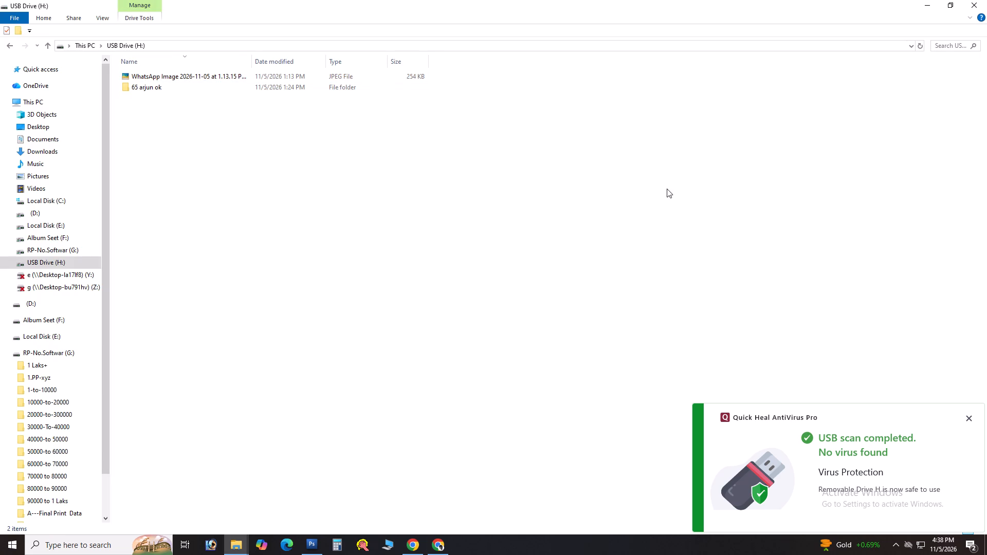
key("ctrl+shift+1")
left_click(556, 231)
key("Right")
key("Return")
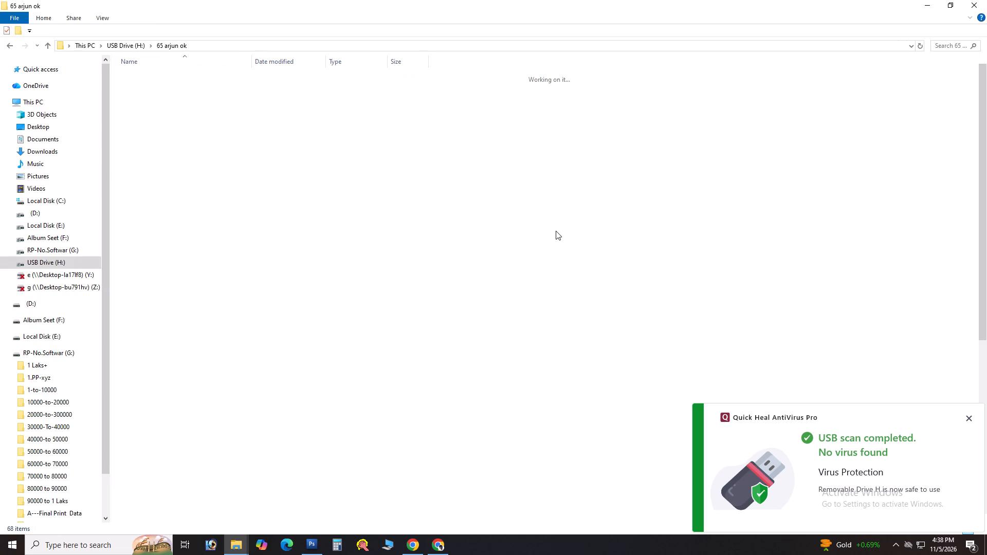
Show the 65 arjun ok folder's files as extra large icons, then return to the USB drive's root.
left_click(556, 231)
key("ctrl+shift+1")
key("BackSpace")
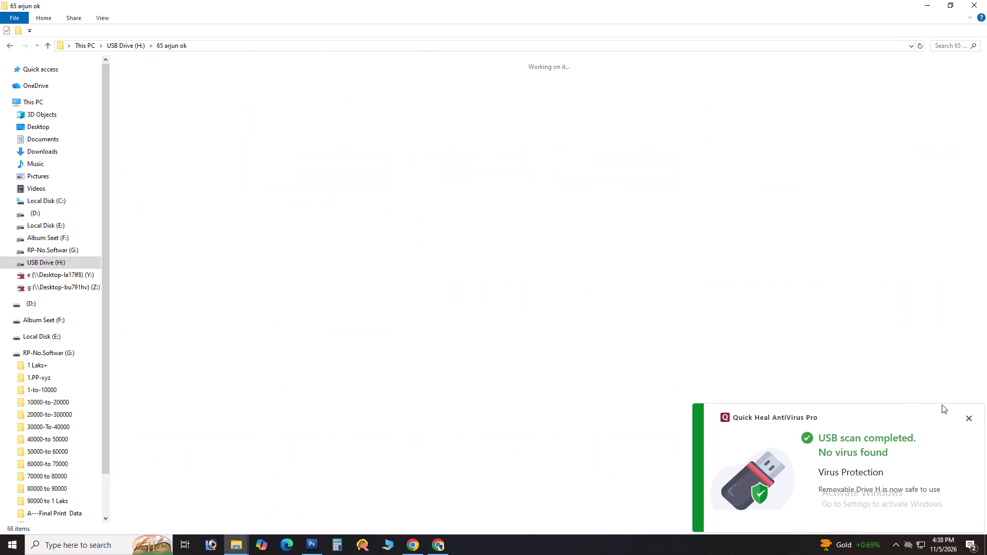
Dismiss the antivirus scan notification.
left_click(971, 422)
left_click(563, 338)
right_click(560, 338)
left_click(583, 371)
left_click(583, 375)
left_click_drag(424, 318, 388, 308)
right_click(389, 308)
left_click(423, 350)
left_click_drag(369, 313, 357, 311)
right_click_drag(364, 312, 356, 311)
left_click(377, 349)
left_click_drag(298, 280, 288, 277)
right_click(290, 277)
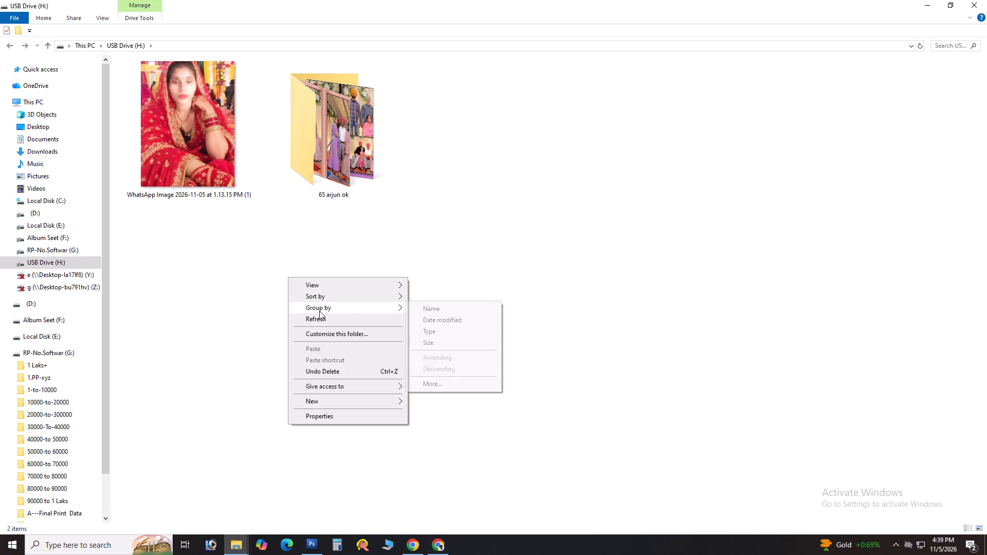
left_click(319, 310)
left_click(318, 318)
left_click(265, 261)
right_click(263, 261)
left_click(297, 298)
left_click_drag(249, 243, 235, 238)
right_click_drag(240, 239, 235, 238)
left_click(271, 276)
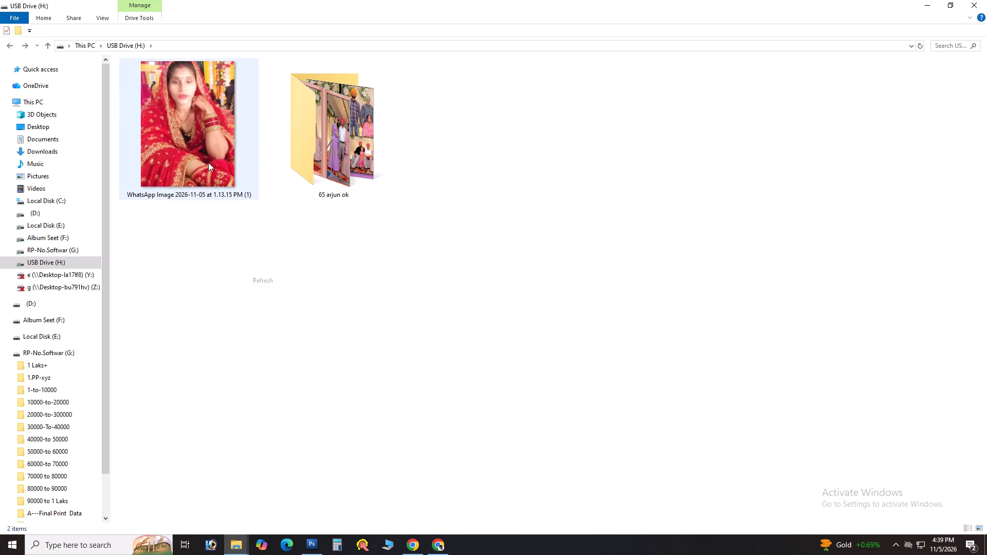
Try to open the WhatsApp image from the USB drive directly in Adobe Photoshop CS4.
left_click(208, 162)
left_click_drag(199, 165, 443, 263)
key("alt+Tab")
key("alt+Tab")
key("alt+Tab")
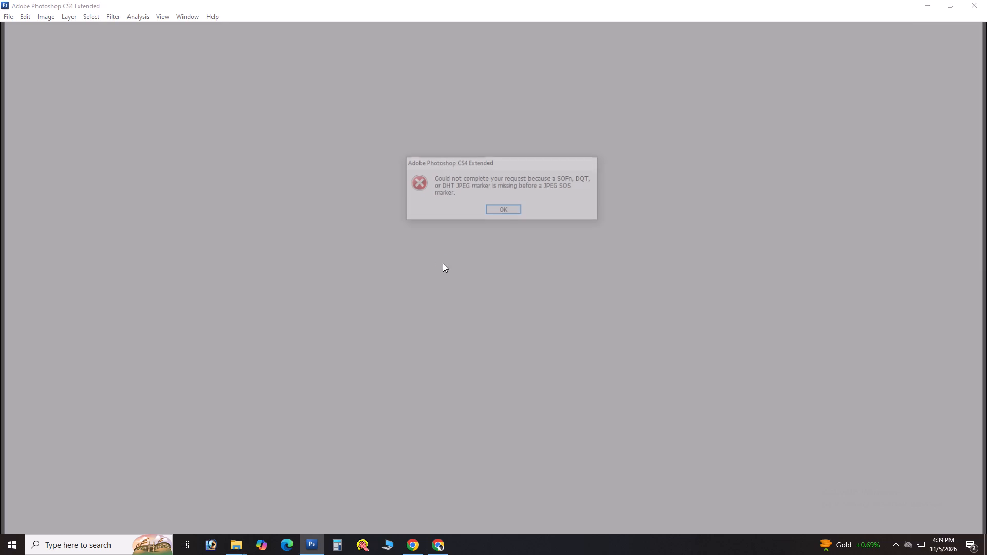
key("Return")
Open the WhatsApp image in Picasa Photo Viewer, copy the picture and close the viewer.
key("alt+Tab")
key("Return")
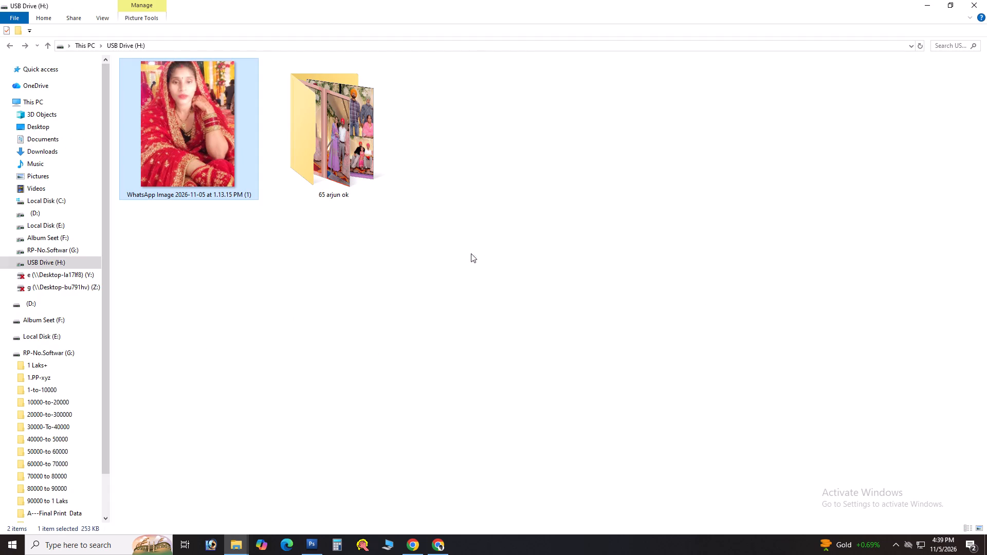
right_click(471, 253)
left_click(455, 257)
left_click(986, 0)
left_click(738, 172)
Switch to Adobe Photoshop CS4, paste the copied photo into a new document and show it in full-screen mode.
key("alt+Tab")
left_click(528, 210)
key("ctrl+n")
key("ctrl+Return")
key("ctrl+v")
key("ctrl+0")
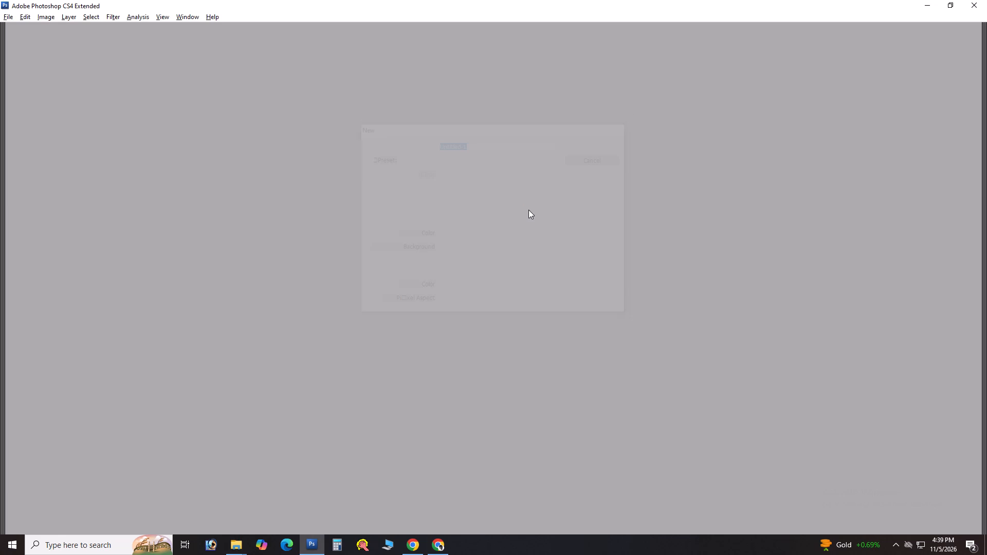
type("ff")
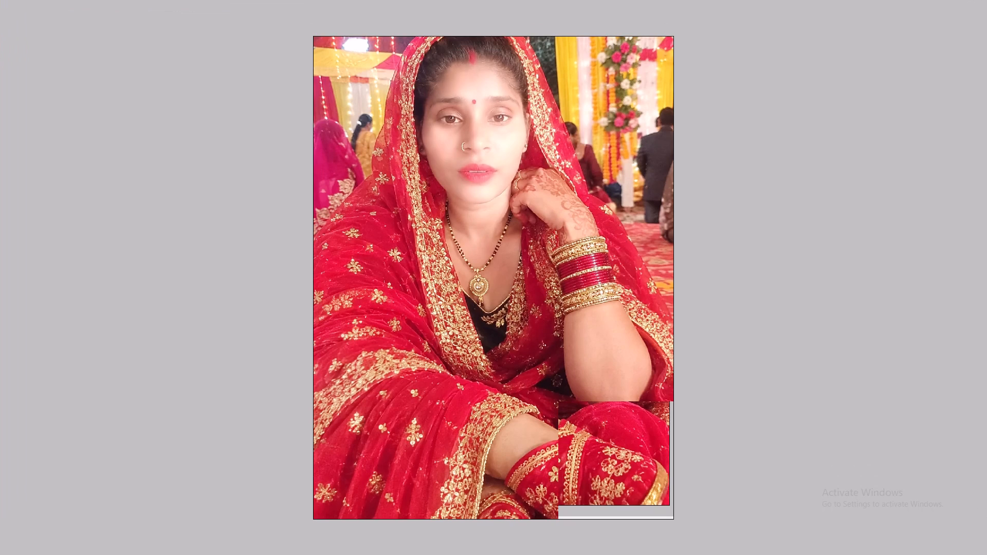
Set the Crop tool's height to 10 in for cropping the pasted photo.
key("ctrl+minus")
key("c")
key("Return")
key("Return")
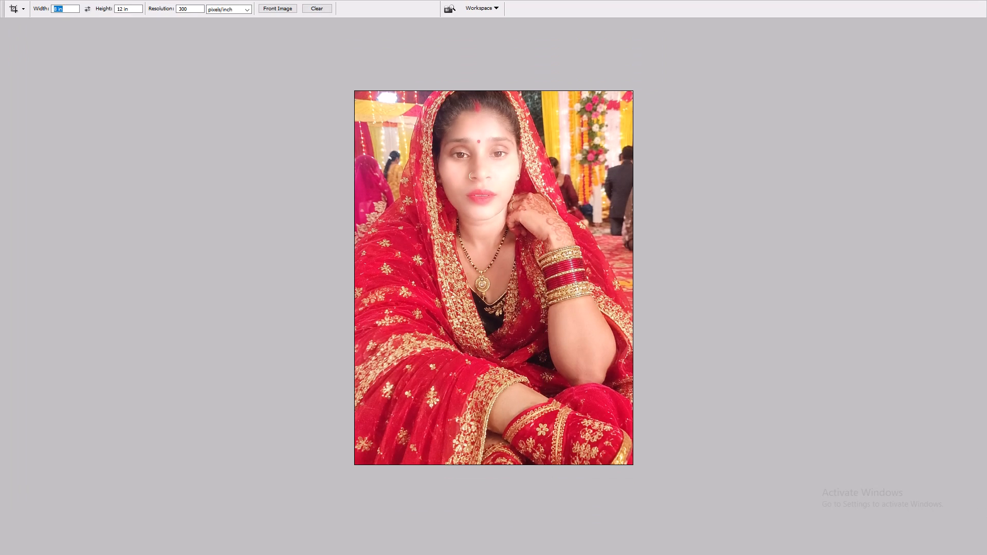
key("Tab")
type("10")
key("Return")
Crop the portrait of the woman in red to 8 x 10 in at 300 pixels/inch, extending the crop frame above the photo's top edge.
left_click_drag(333, 77, 895, 554)
left_click_drag(552, 366, 552, 347, "shift")
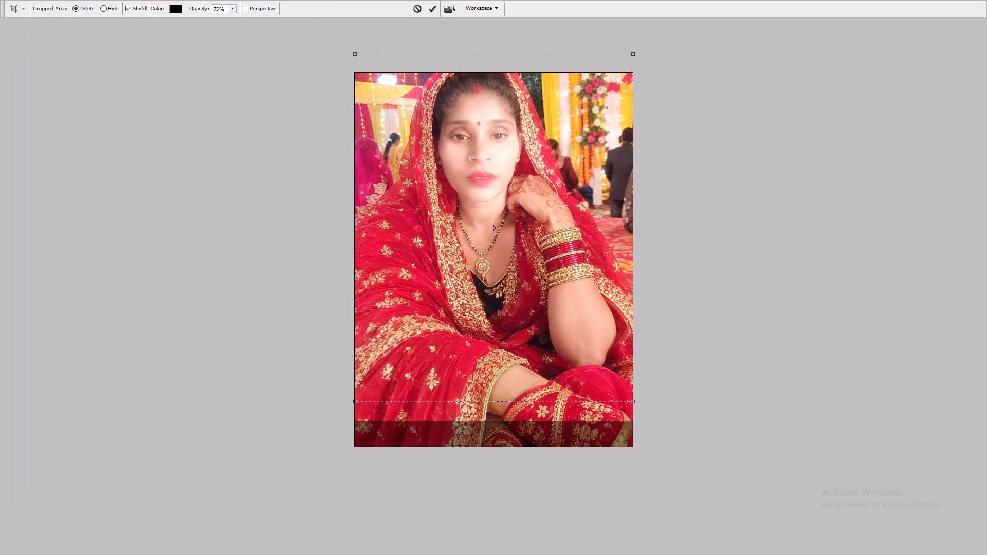
left_click_drag(552, 347, 552, 350, "shift")
key("Return")
key("ctrl+0")
key("Tab")
key("Tab")
key("ctrl+0")
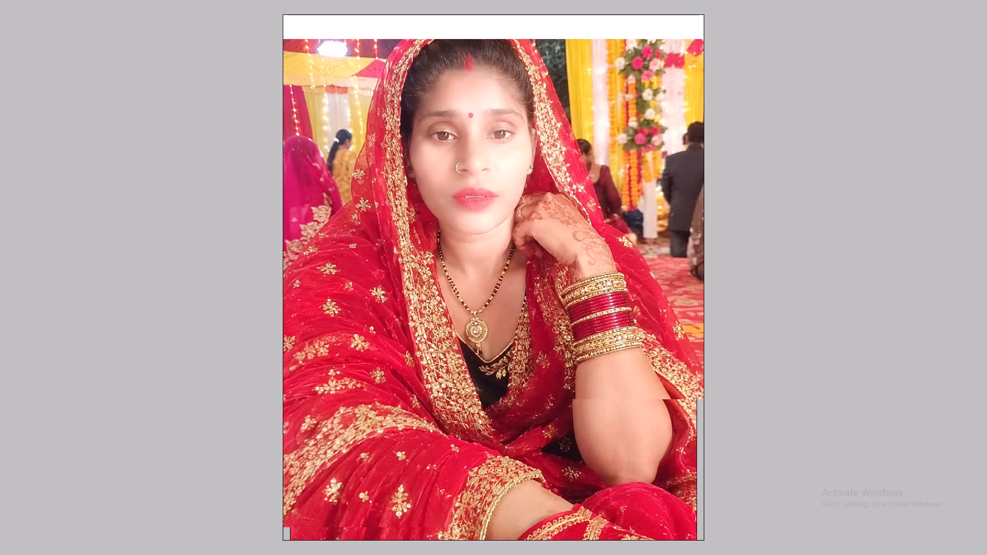
Select the background in the photo's upper-right corner and stretch it upward over the blank strip above it.
key("ctrl+minus")
key("v")
key("space")
left_click_drag(561, 153, 561, 318)
key("m")
key("space")
left_click_drag(559, 192, 551, 253)
left_click_drag(540, 244, 726, 320)
left_click_drag(637, 299, 638, 290)
key("ctrl+t")
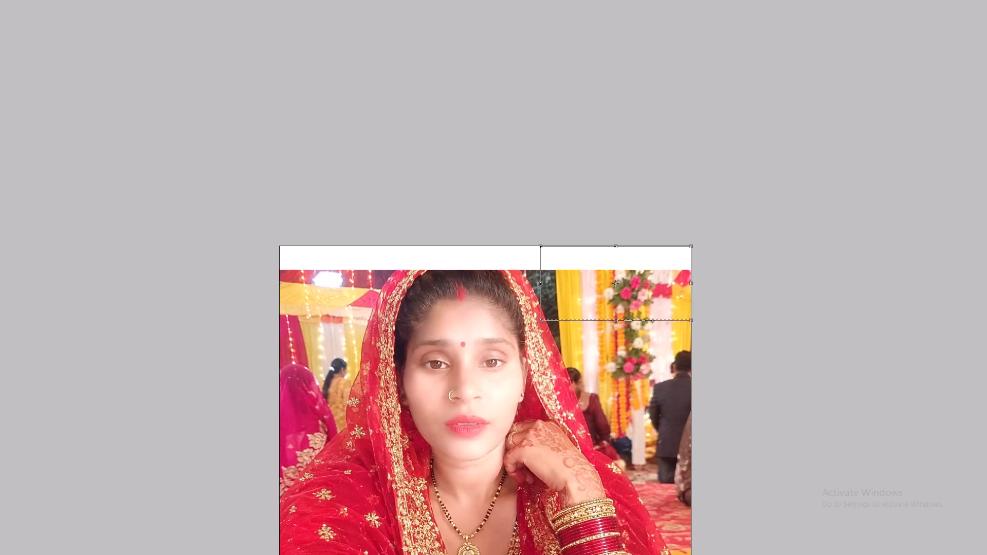
left_click(634, 246)
left_click_drag(630, 243, 637, 120)
key("Return")
key("ctrl+d")
Select the background in the photo's upper-left corner and stretch it upward over the blank strip above it.
left_click_drag(211, 201, 377, 272)
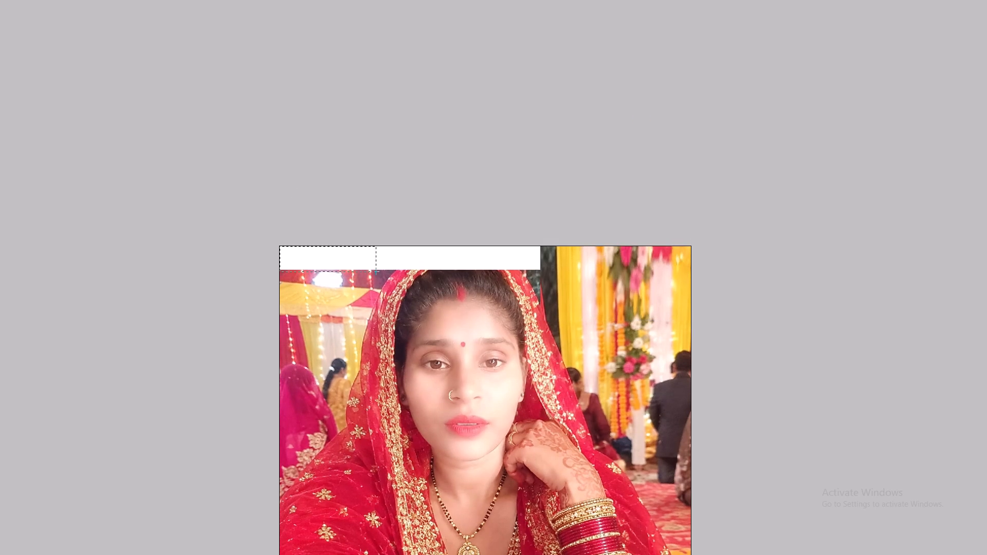
left_click_drag(377, 272, 373, 299)
key("ctrl+t")
left_click_drag(329, 244, 335, 166)
key("Return")
key("ctrl+d")
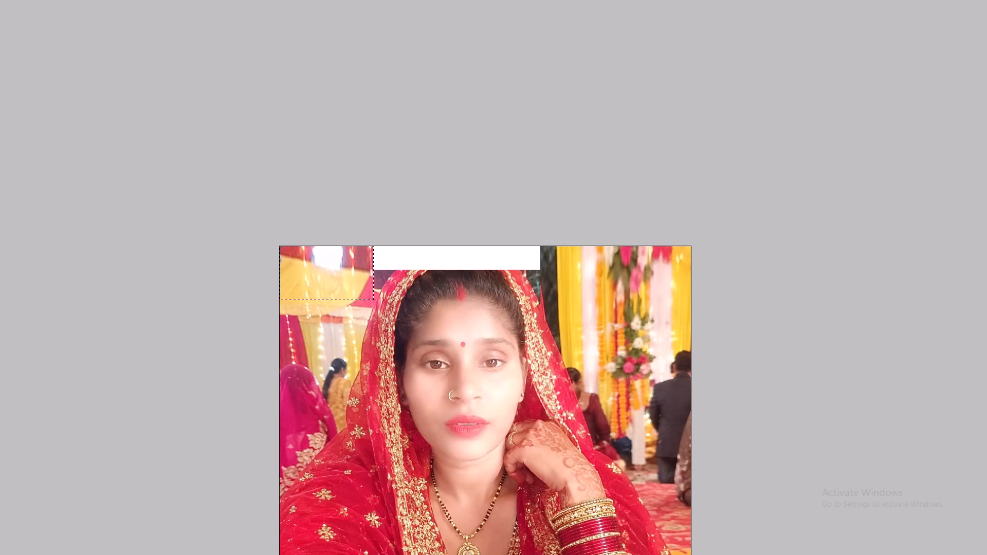
key("v")
key("ctrl+0")
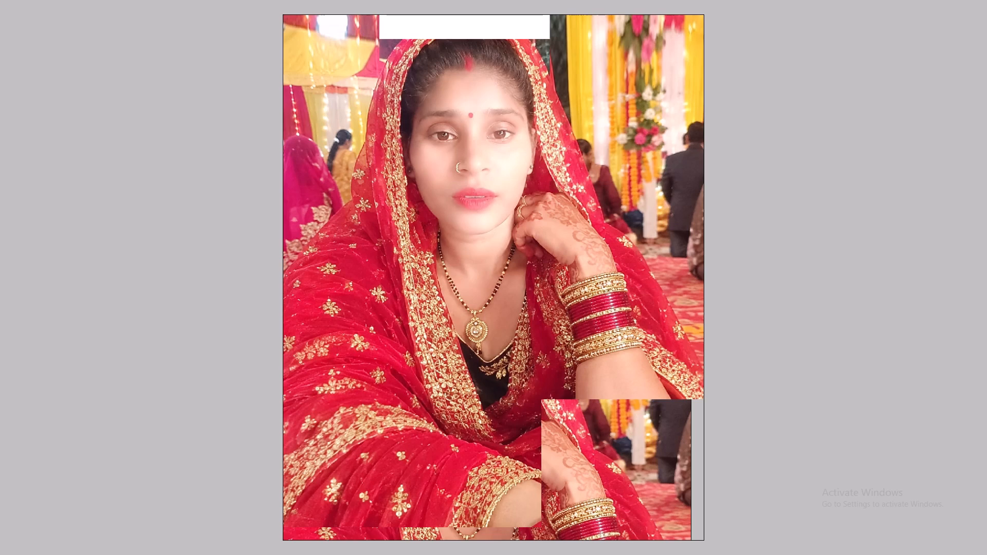
Save the edited portrait as a JPEG copy named hd+ on the Desktop.
key("ctrl+alt+s")
left_click(44, 73)
scroll(408, 183, "down", 8)
type("hd")
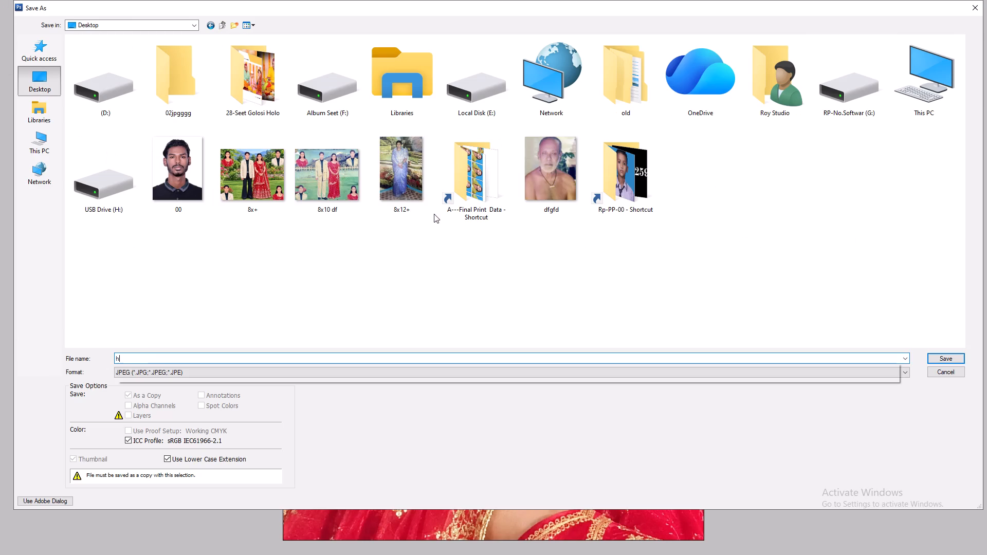
key("plus")
key("Return")
key("Return")
key("ctrl+w")
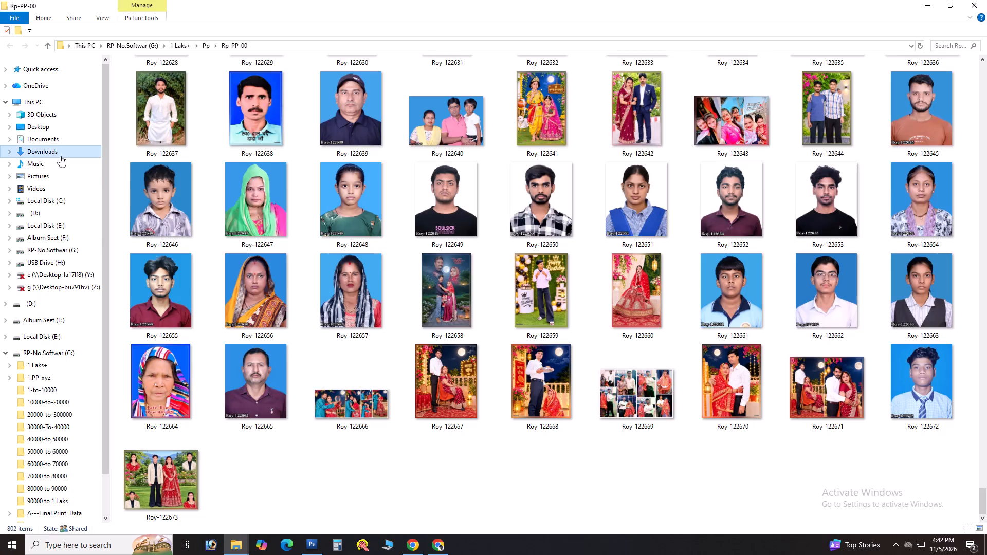
left_click(171, 158)
left_click_drag(162, 153, 535, 285)
key("alt+Tab")
key("alt+Tab")
key("ctrl+0")
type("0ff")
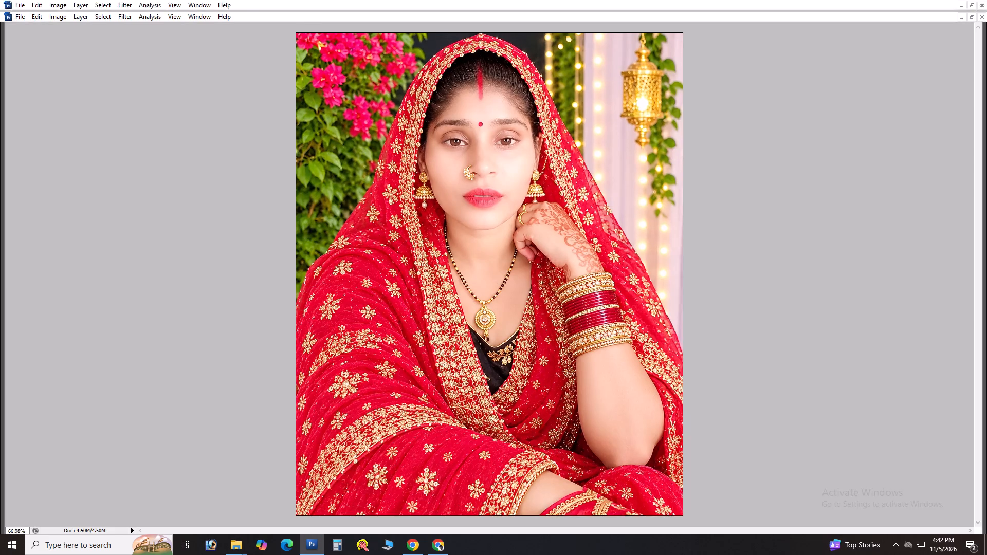
Flip the whole bridal portrait horizontally with Free Transform, clear the selection and fit the image to the screen.
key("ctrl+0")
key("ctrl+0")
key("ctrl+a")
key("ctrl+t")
right_click(539, 287)
left_click(583, 419)
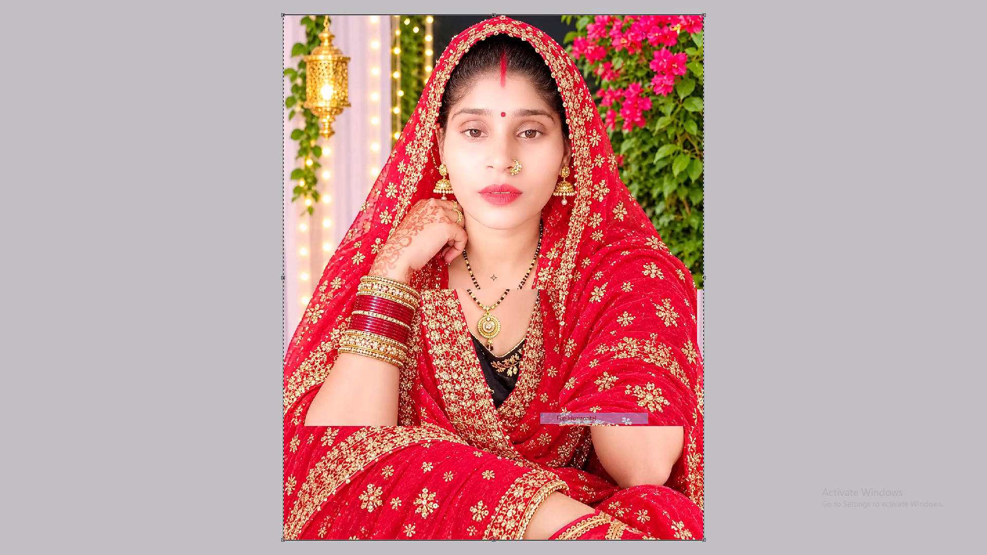
key("Return")
key("ctrl+d")
key("ctrl+minus")
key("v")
key("ctrl+0")
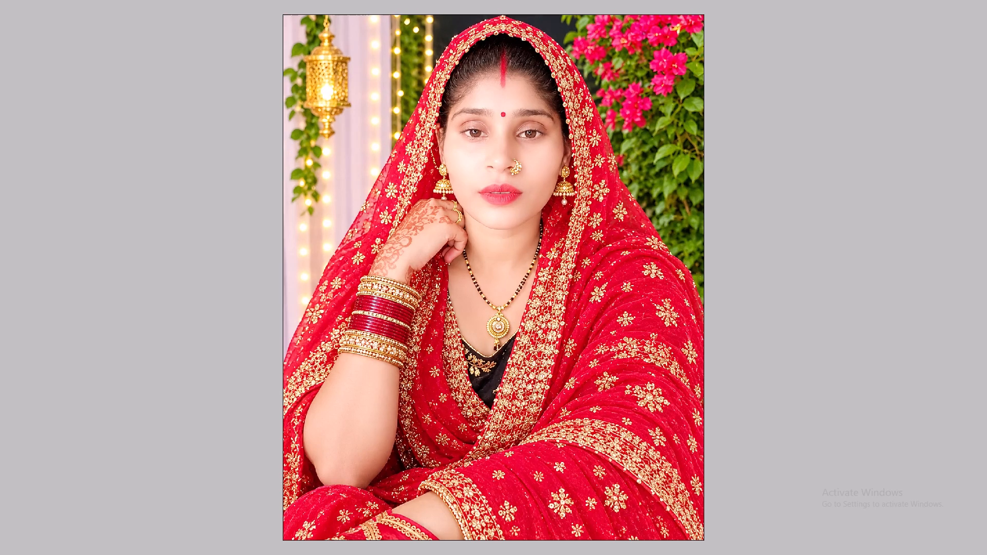
key("ctrl+0")
Undo and redo the horizontal flip to compare the portrait's two orientations, keeping the flipped version with nothing selected.
key("ctrl+alt+z")
key("ctrl+alt+z")
key("ctrl+z")
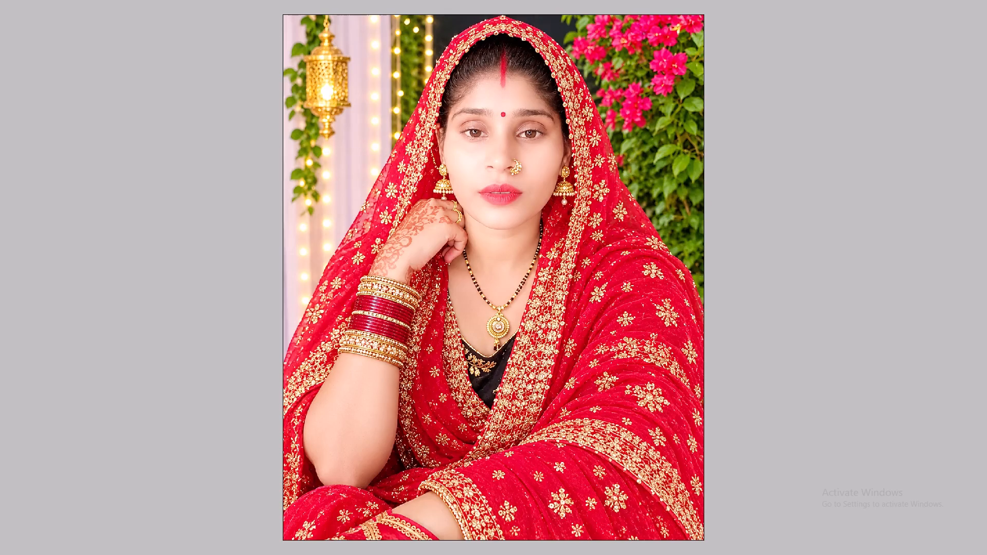
key("ctrl+z")
key("ctrl+z")
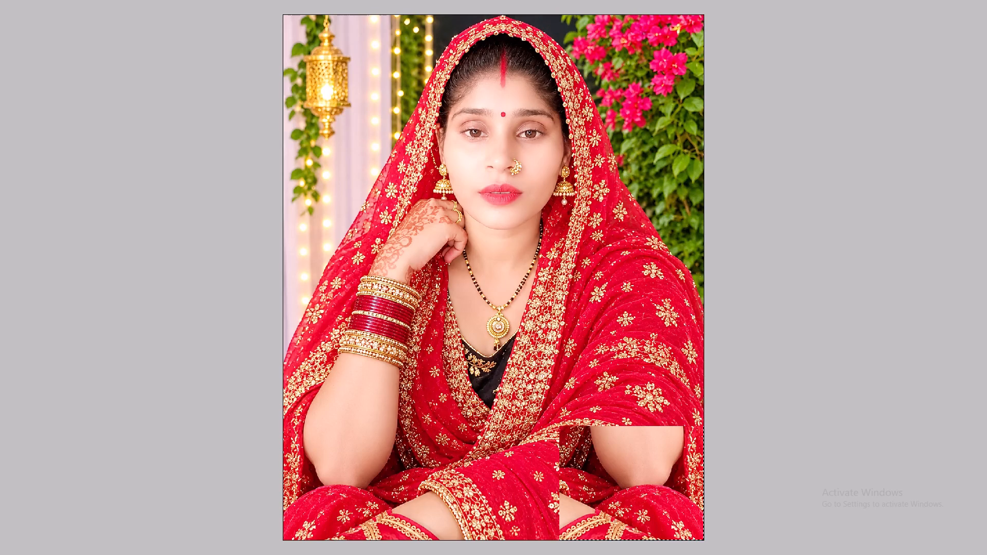
key("ctrl+z")
key("ctrl+z")
key("ctrl+d")
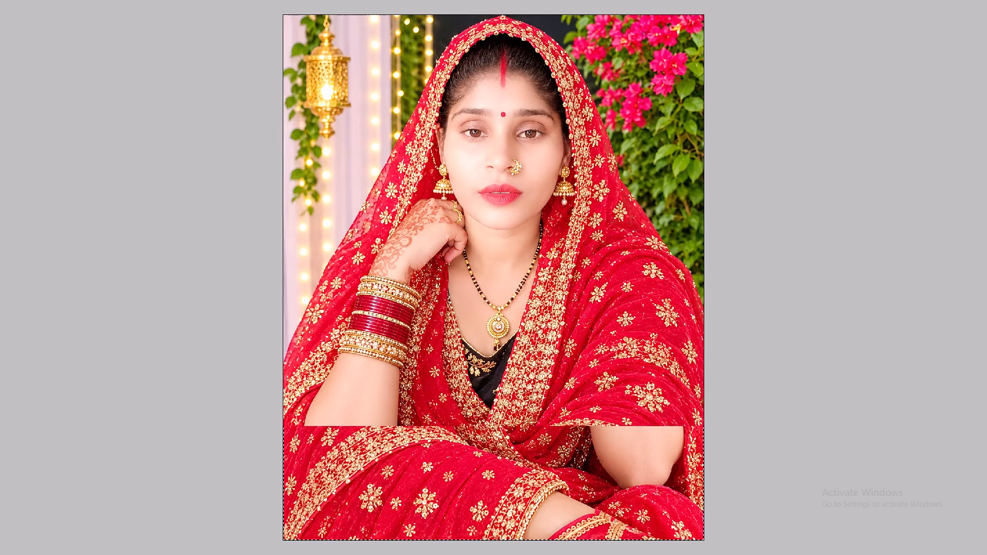
Examine the woman's face and jewellery in the flipped portrait up close, returning to the full image.
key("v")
key("ctrl+space")
key("ctrl+space")
key("ctrl+space")
key("ctrl+space")
key("ctrl+space")
key("ctrl+space")
key("ctrl+space")
key("ctrl+space")
key("ctrl+space")
key("ctrl+space")
key("ctrl+space")
key("ctrl+space")
key("ctrl+space")
key("ctrl+space")
key("ctrl+space")
key("ctrl+space")
left_click_drag(486, 110, 673, 231, "ctrl")
left_click_drag(365, 223, 479, 231)
key("ctrl+plus")
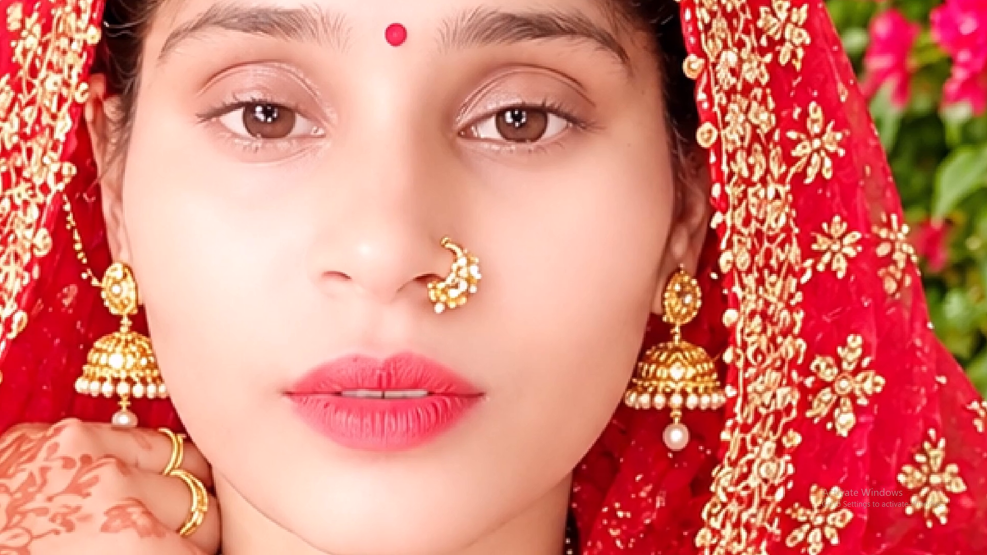
key("ctrl+plus")
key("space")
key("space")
left_click_drag(471, 226, 533, 244)
key("ctrl+0")
key("ctrl+0")
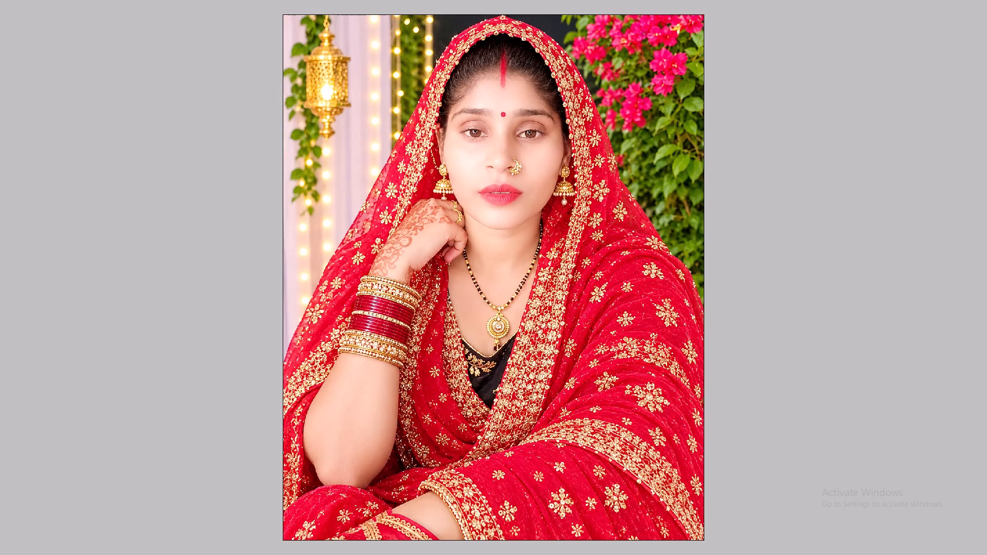
key("ctrl+plus")
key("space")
key("ctrl+0")
Switch to File Explorer and open the Dress folder inside PHD-TOOL on the D: drive.
key("alt+Tab")
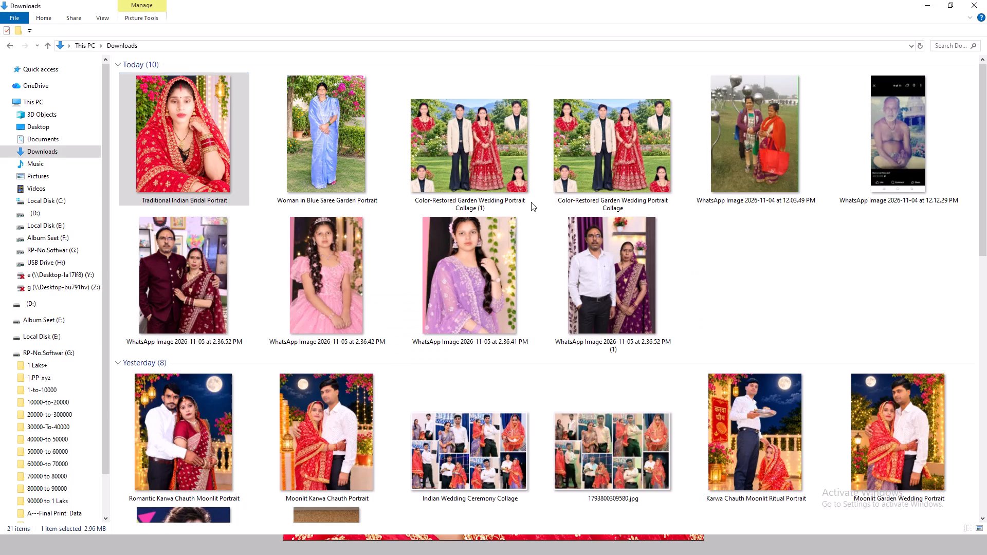
left_click(762, 295)
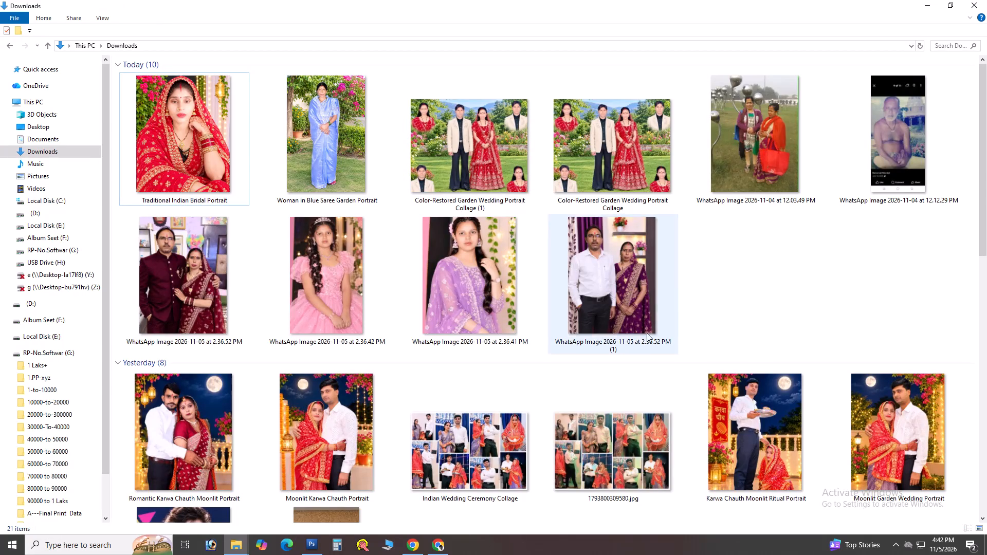
left_click(394, 550)
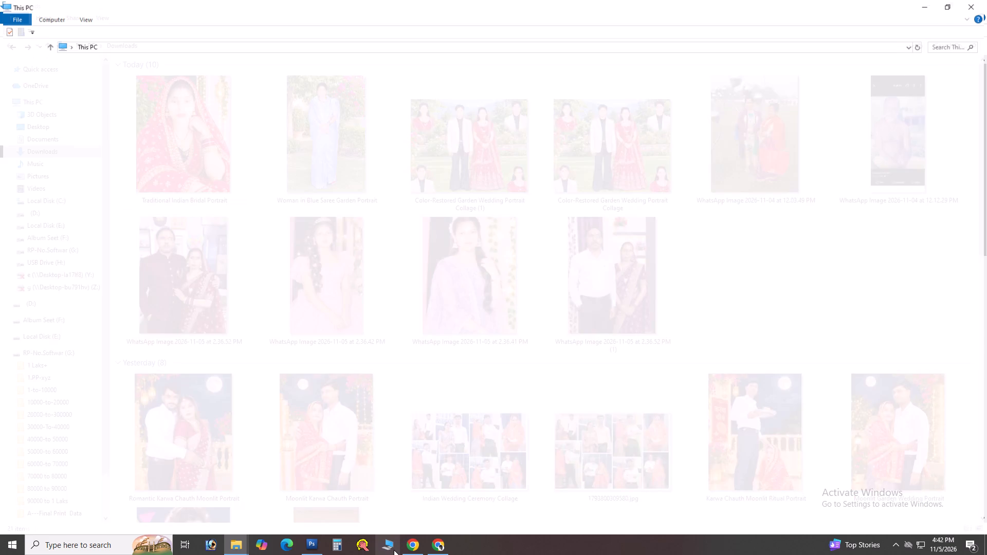
double_click(317, 148)
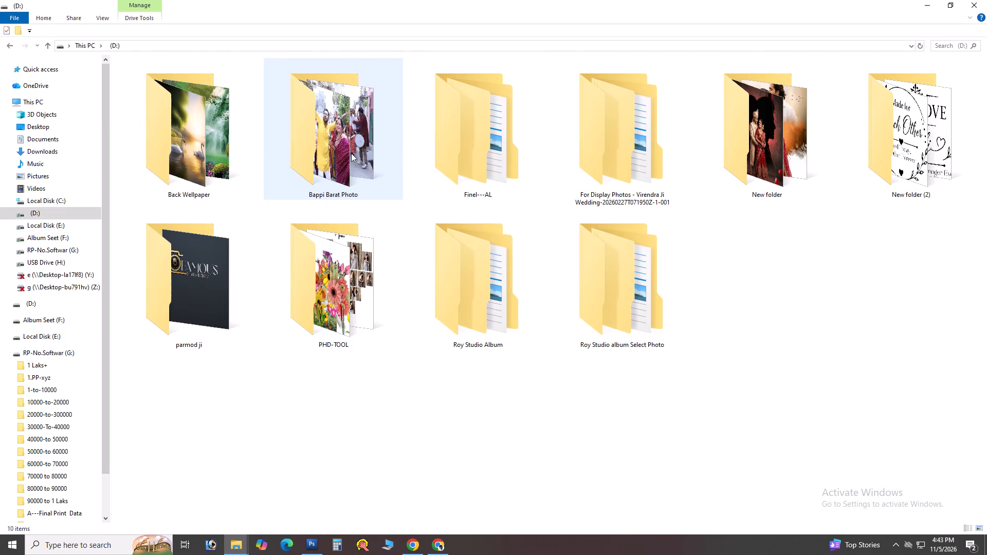
scroll(608, 309, "down", 8)
triple_click(296, 277)
left_click(296, 277)
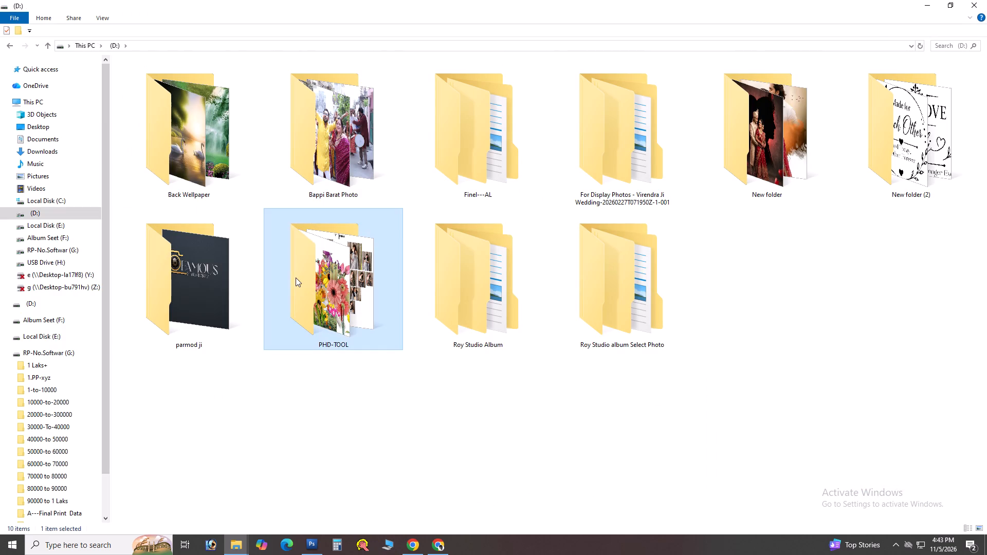
scroll(794, 369, "down", 8)
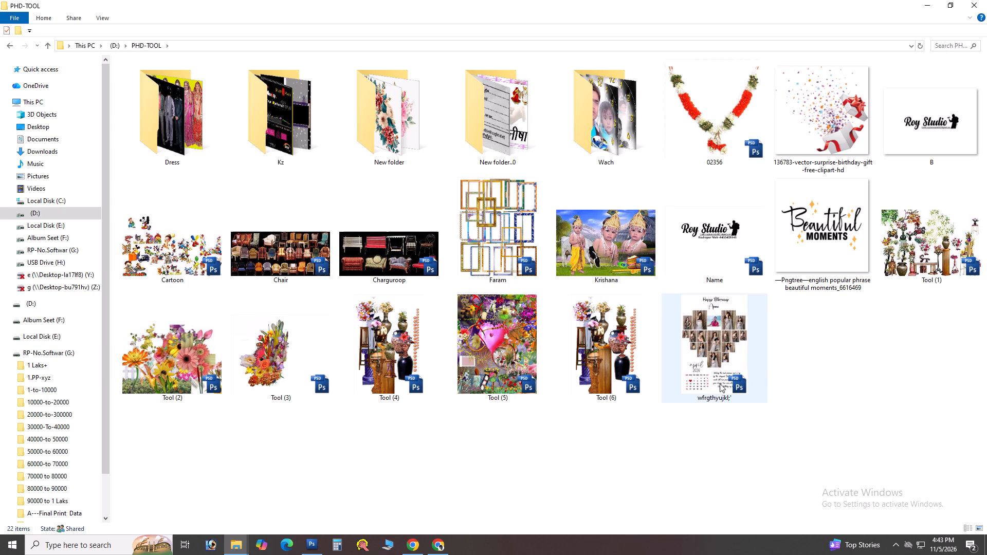
scroll(538, 410, "down", 5)
scroll(487, 421, "down", 3)
left_click(487, 421)
Open the Nath Bindi Teeka folder inside the Dress folder of PHD-TOOL.
left_click(204, 111)
double_click(204, 111)
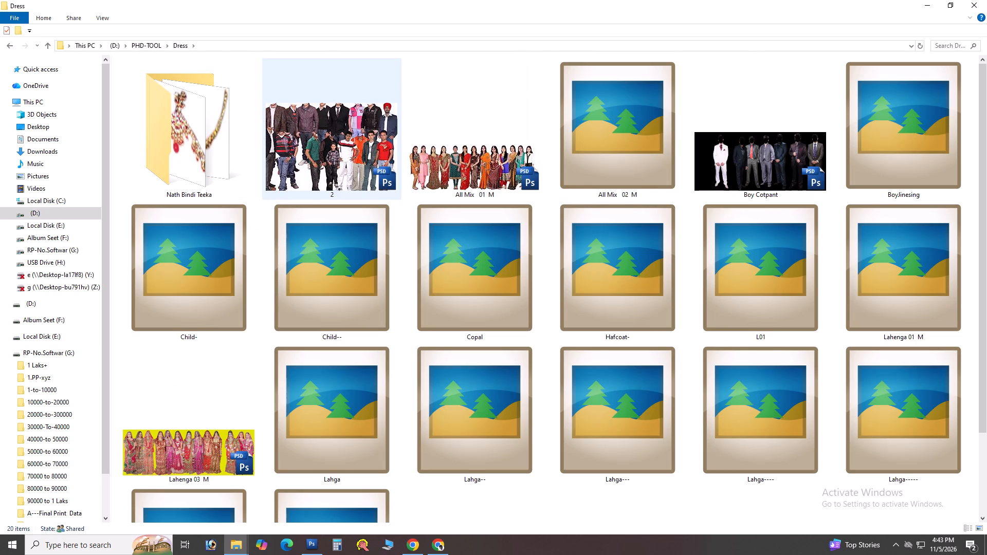
double_click(221, 133)
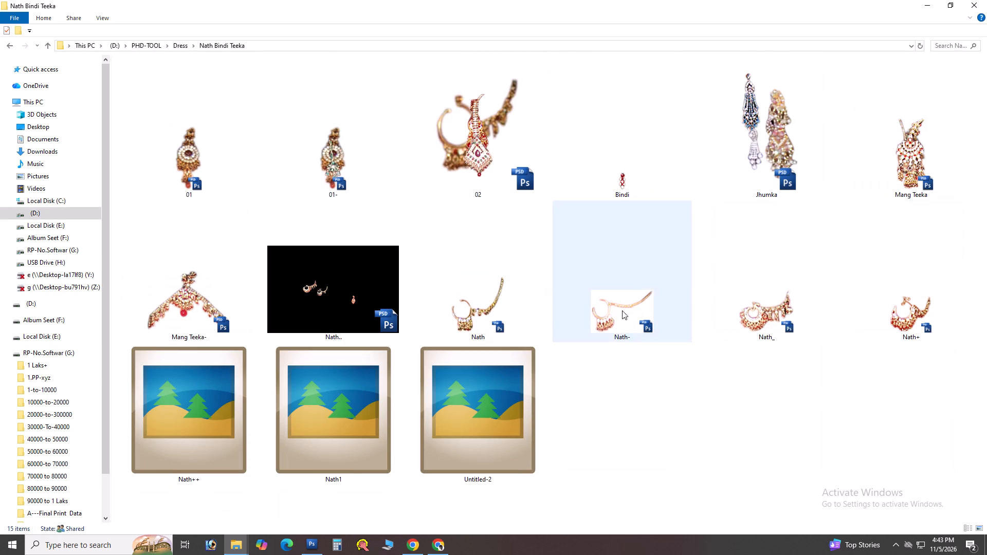
scroll(642, 336, "down", 4)
left_click(647, 371)
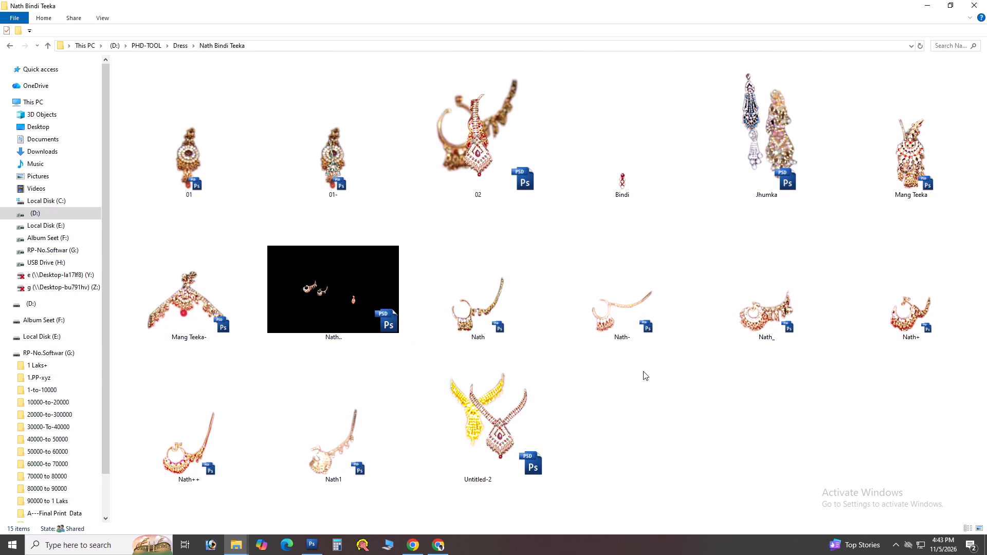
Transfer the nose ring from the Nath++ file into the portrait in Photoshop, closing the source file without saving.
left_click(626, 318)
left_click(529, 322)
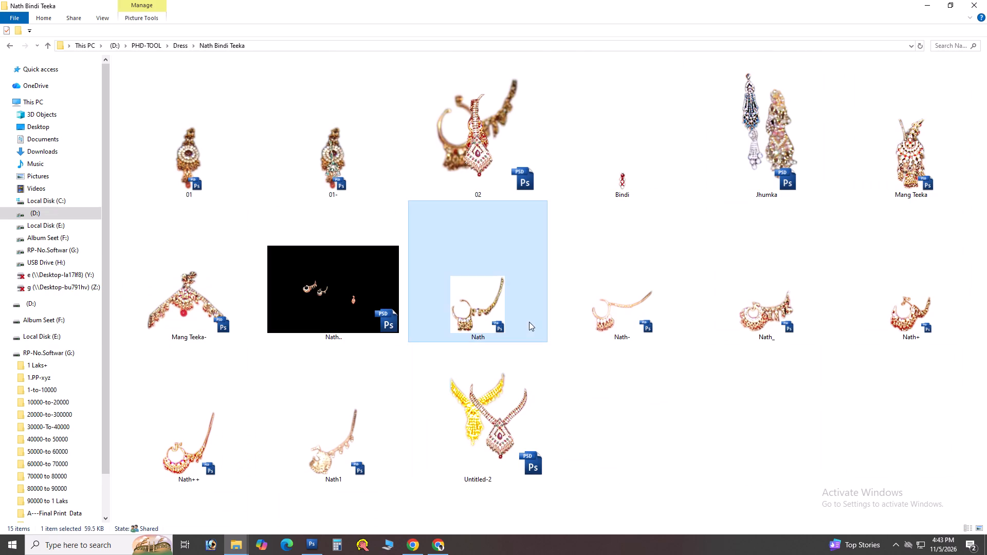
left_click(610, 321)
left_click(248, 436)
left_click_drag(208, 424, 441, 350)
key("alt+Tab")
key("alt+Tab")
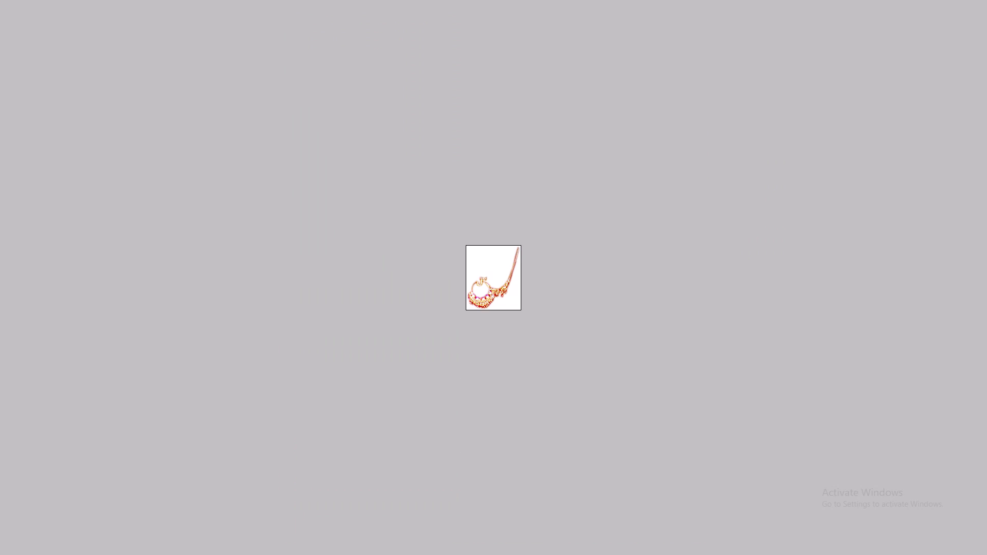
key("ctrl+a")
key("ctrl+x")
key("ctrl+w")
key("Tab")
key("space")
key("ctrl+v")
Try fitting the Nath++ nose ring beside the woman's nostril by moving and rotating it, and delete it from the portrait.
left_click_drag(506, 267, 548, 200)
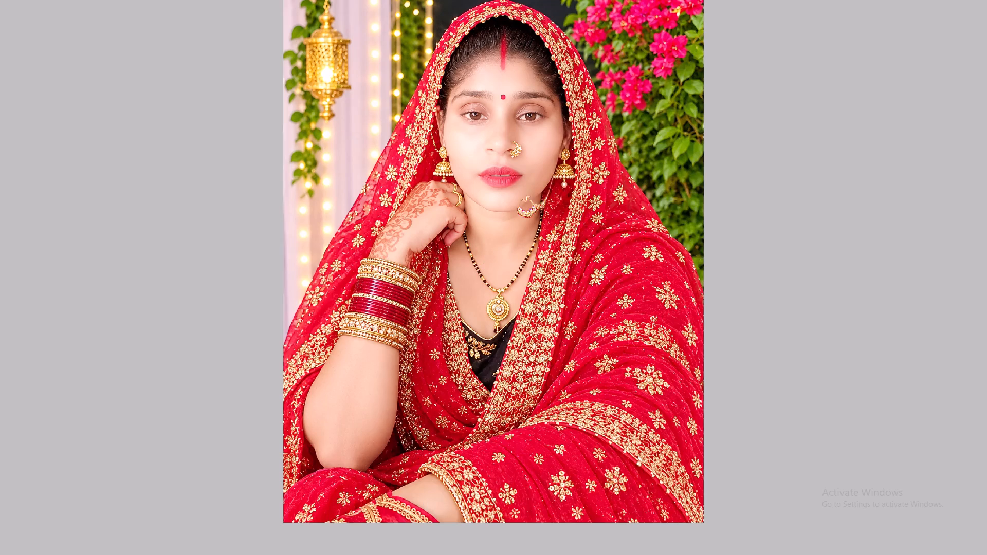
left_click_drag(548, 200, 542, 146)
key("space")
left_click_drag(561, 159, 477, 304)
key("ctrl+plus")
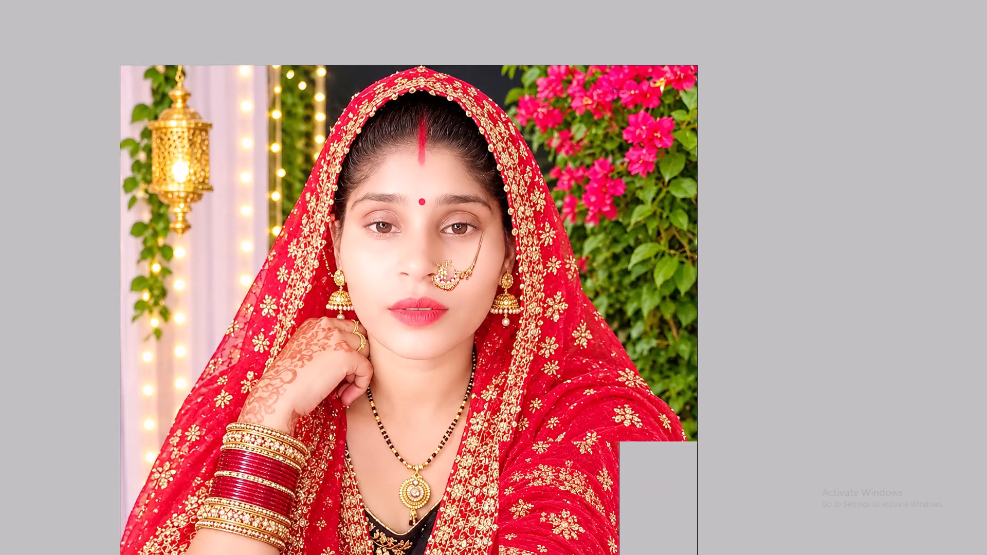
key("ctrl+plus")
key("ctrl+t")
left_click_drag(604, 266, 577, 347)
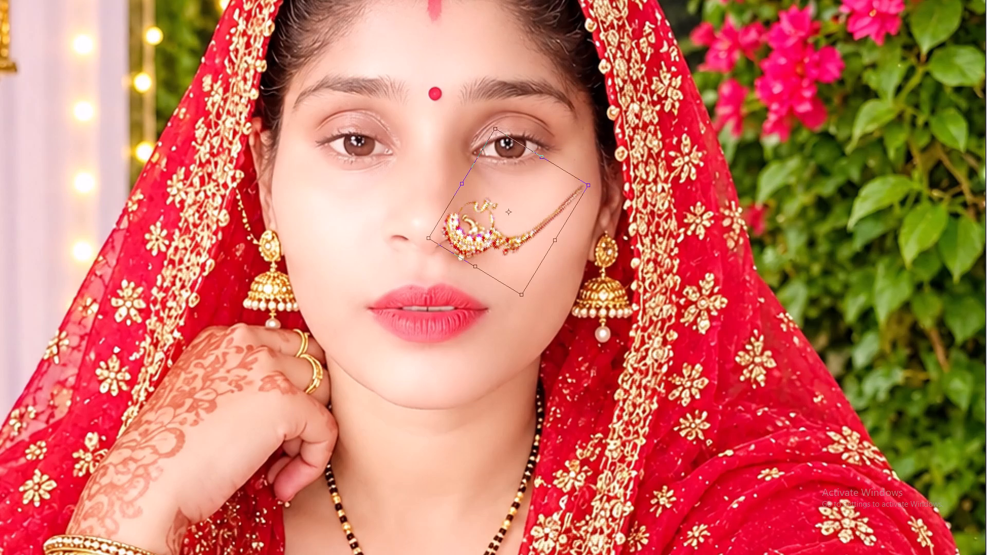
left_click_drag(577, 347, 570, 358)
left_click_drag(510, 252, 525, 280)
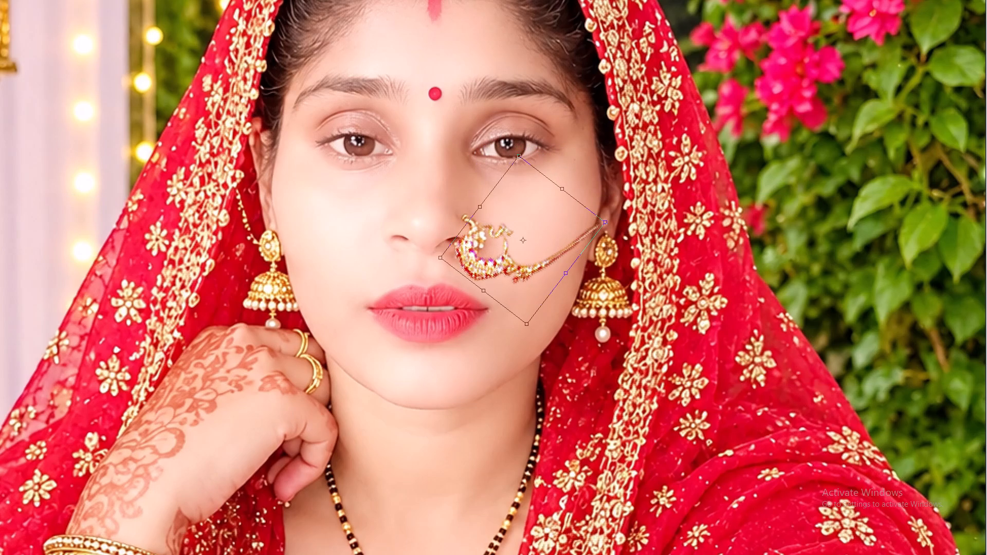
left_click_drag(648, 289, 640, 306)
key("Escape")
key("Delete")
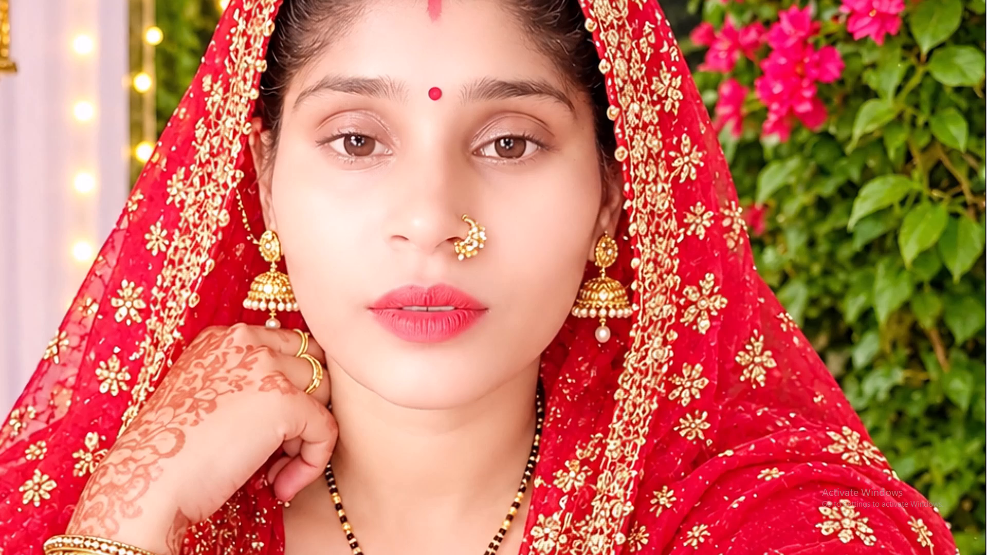
Transfer the chained nose ring from the Nath- file into the portrait in Photoshop, closing the source file without saving.
key("alt+Tab")
left_click(696, 427)
left_click(645, 305)
left_click_drag(587, 339, 596, 346)
key("alt+Tab")
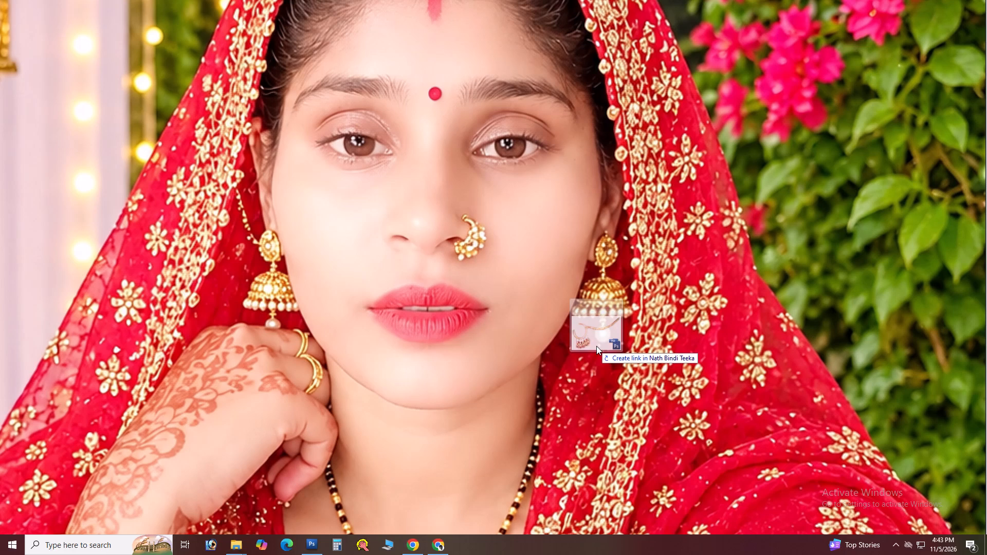
key("ctrl+a")
key("ctrl+x")
key("ctrl+w")
key("Tab")
key("space")
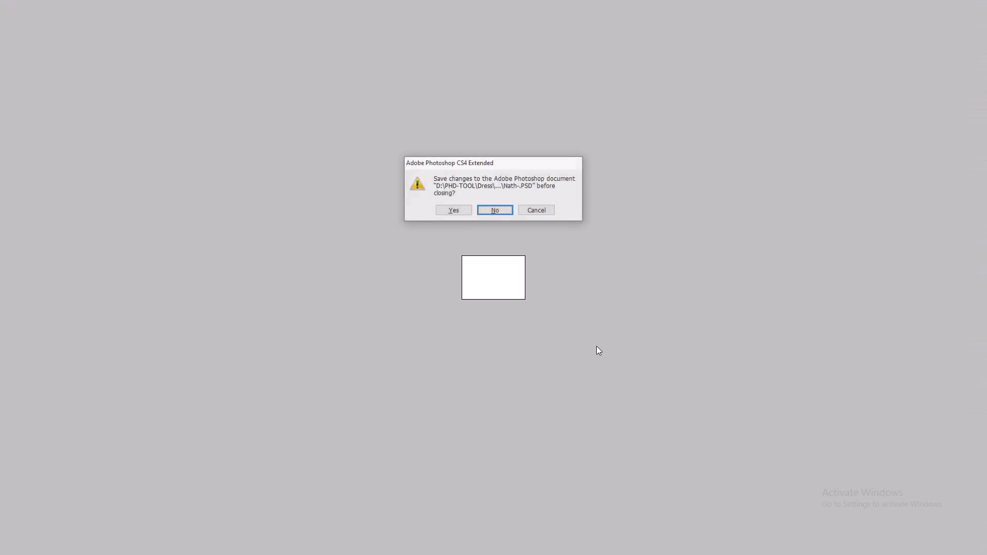
key("ctrl+v")
Place the nose ring at the woman's nostril with Free Transform, tilting it slightly so the chain reaches her ear.
key("ctrl+t")
left_click_drag(553, 233, 589, 229, "alt+shift")
left_click_drag(566, 266, 592, 246)
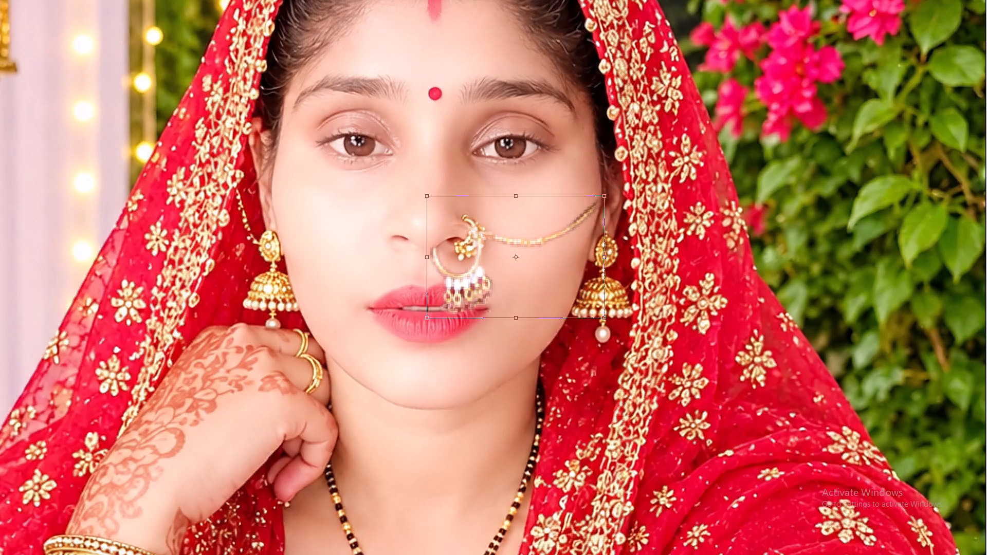
left_click_drag(592, 246, 598, 245)
key("Return")
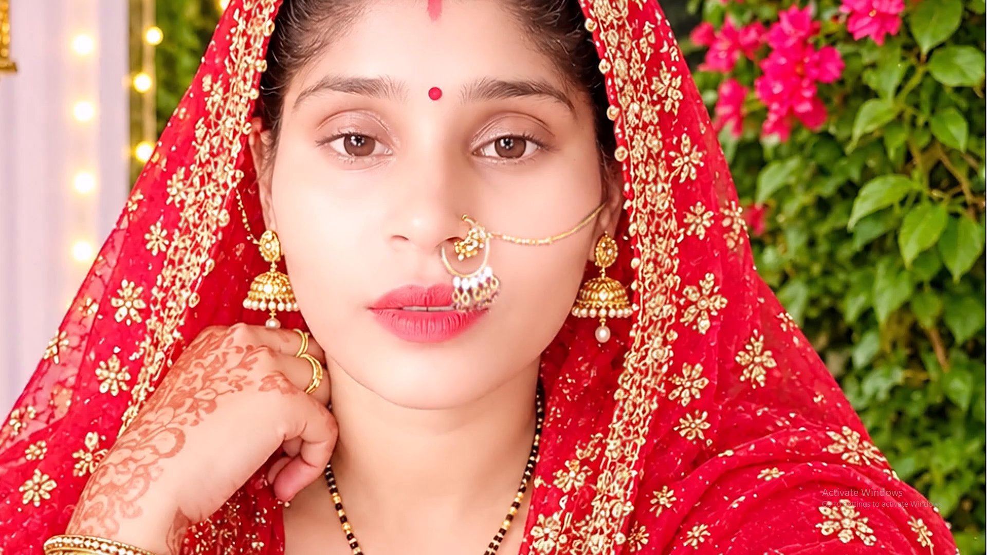
key("v")
left_click_drag(575, 280, 591, 274)
key("ctrl+t")
left_click_drag(761, 284, 763, 270)
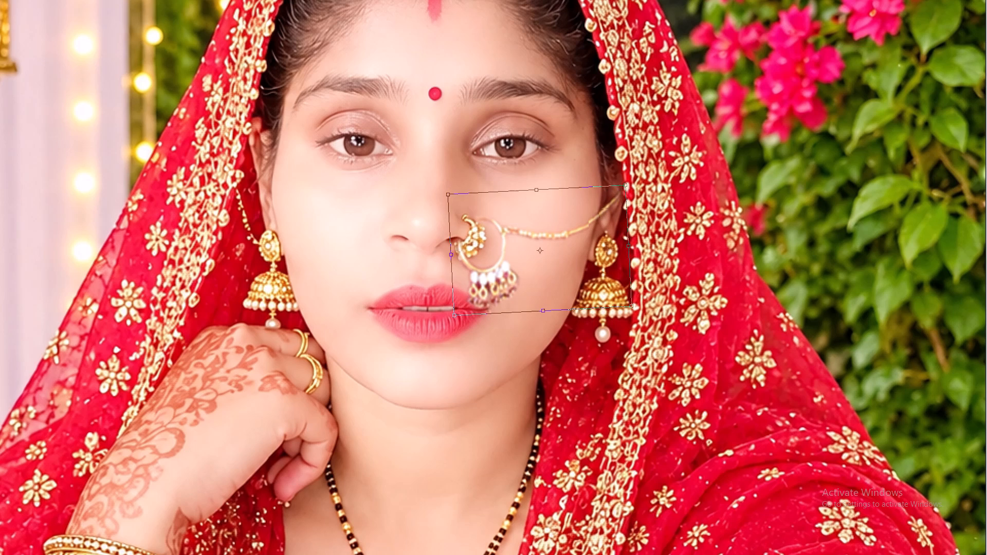
left_click_drag(763, 270, 760, 267)
key("Return")
Examine the nose ring's placement on the face up close and within the wider portrait.
key("v")
key("space")
key("space")
key("space")
key("space")
key("space")
key("space")
key("space")
key("space")
key("space")
key("space")
key("space")
key("space")
key("space")
key("space")
key("space")
key("space")
key("space")
left_click_drag(736, 260, 721, 263)
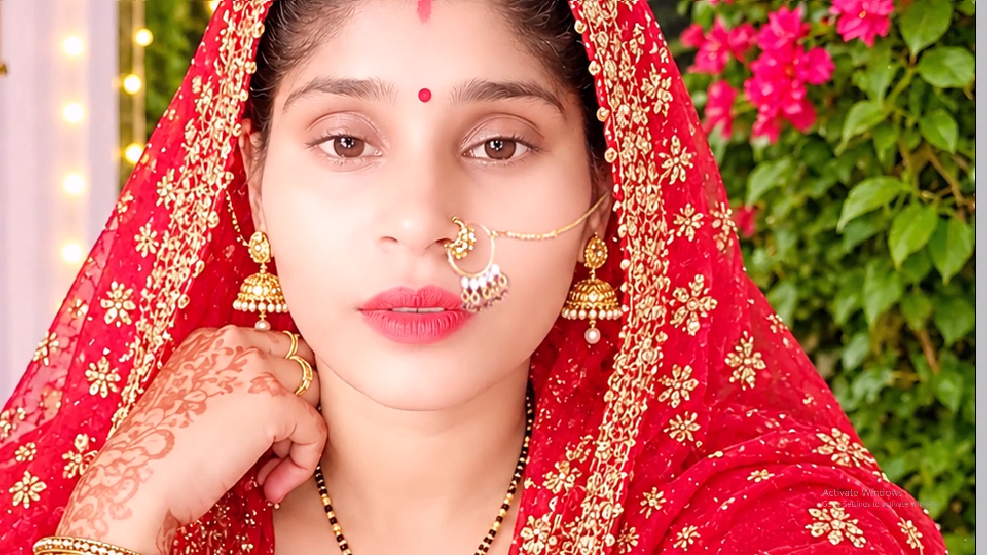
left_click_drag(721, 263, 629, 314)
key("ctrl+minus")
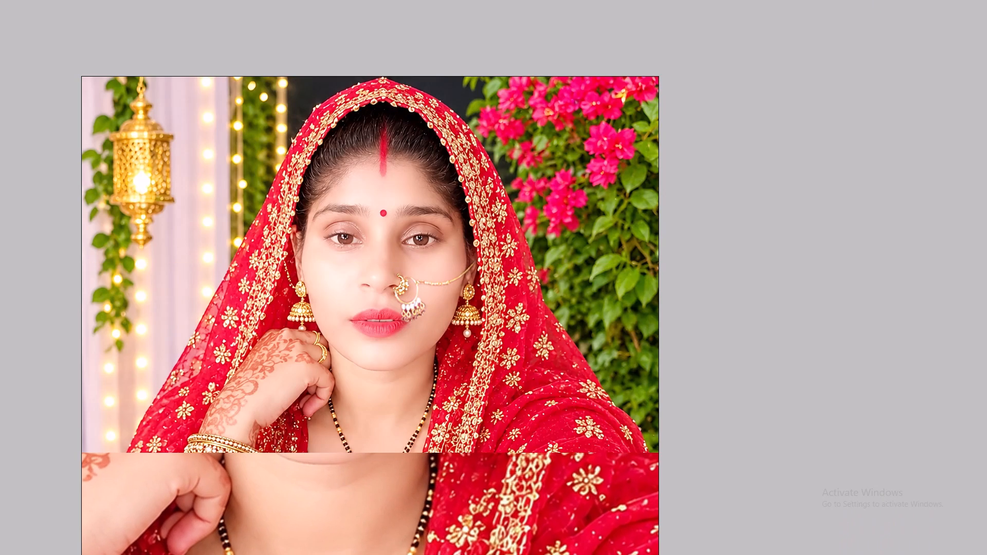
key("space")
left_click_drag(557, 313, 572, 309)
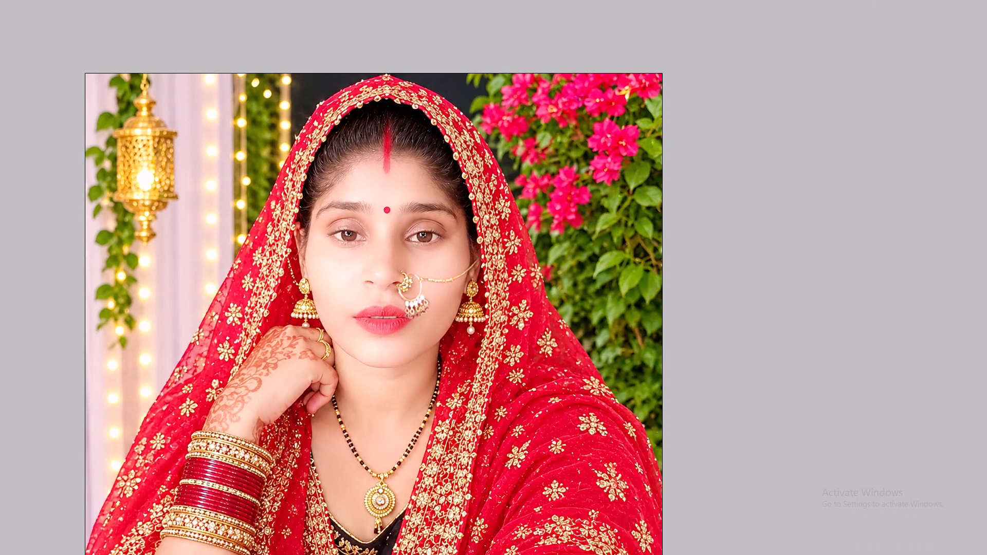
left_click_drag(572, 309, 599, 306)
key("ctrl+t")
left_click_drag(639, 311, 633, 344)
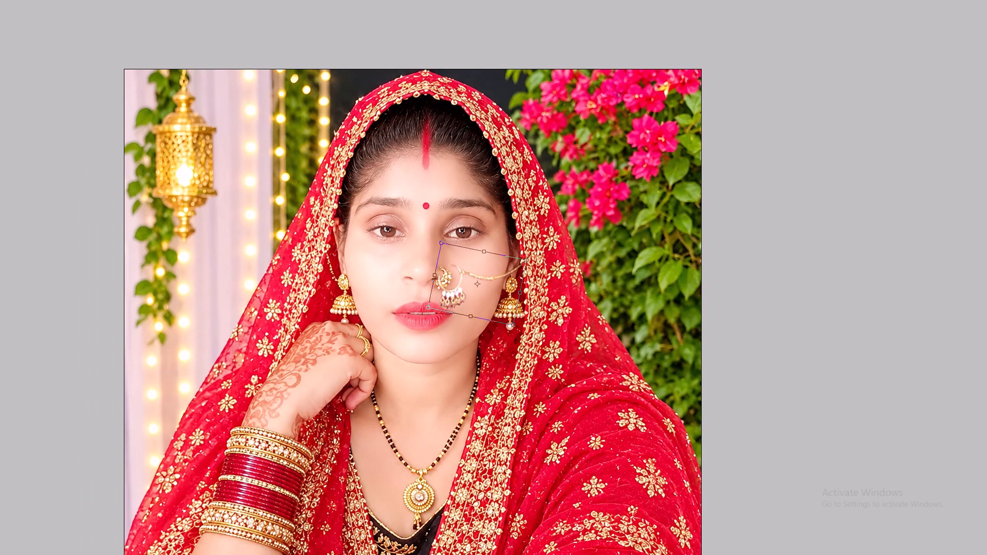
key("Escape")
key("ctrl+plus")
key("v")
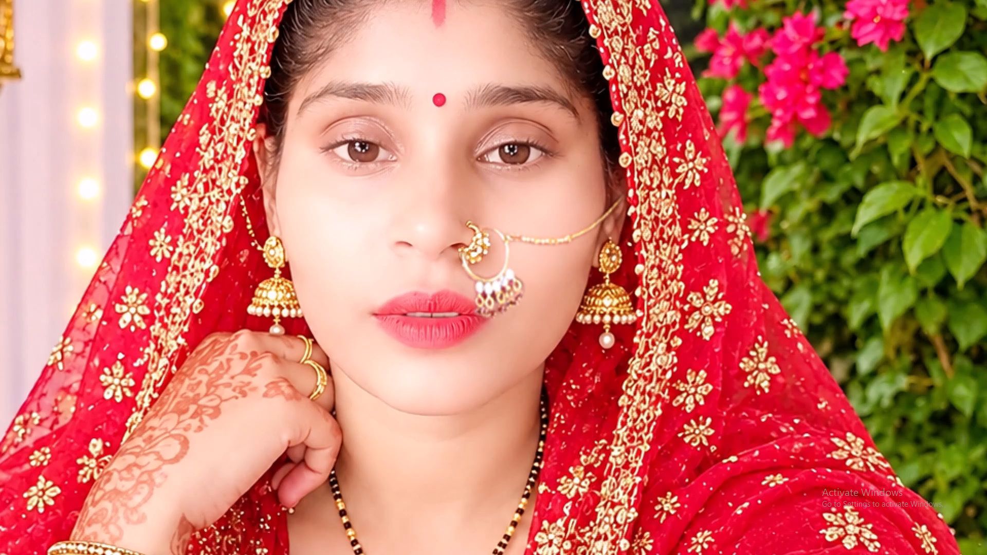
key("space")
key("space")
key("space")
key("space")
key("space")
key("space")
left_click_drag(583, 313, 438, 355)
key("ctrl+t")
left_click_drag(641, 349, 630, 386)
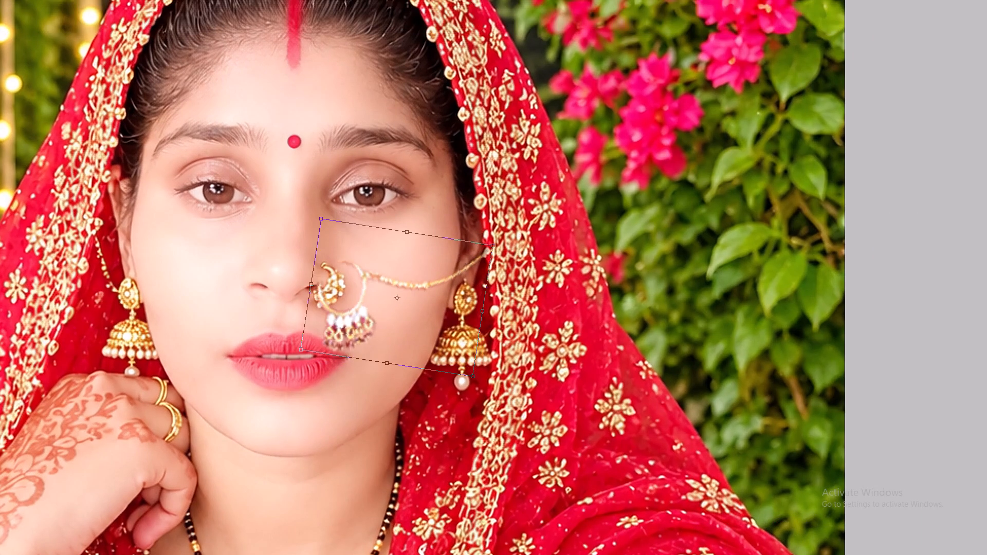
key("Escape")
Shrink the nose ring slightly and readjust its rotation and position so the ring sits at the nostril and the chain runs toward the ear.
key("ctrl+t")
left_click_drag(483, 232, 465, 248, "shift")
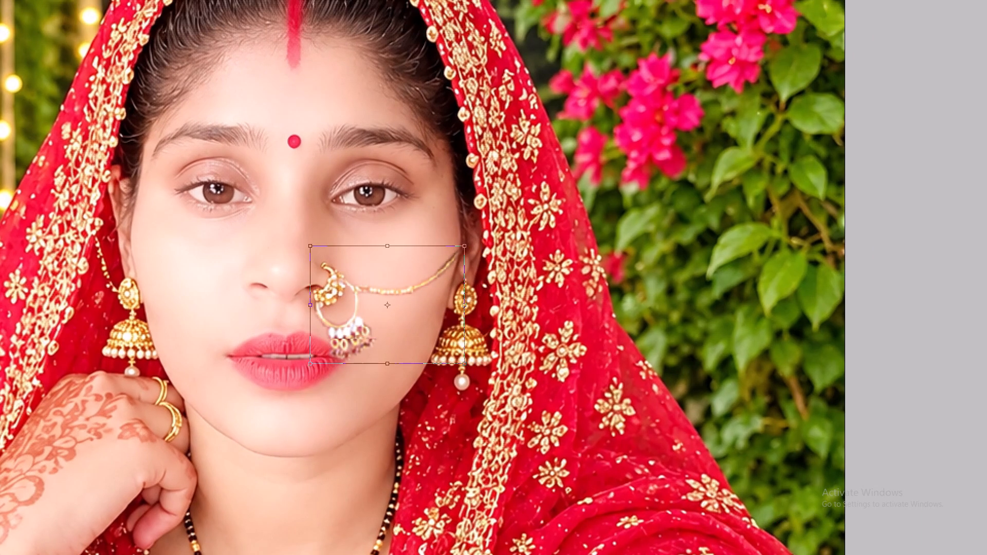
left_click_drag(465, 248, 463, 257, "shift")
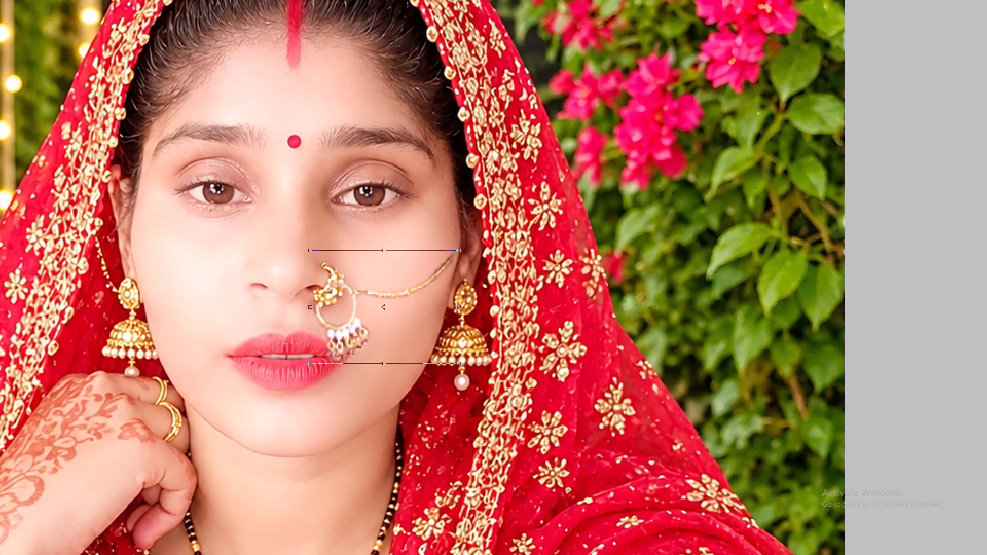
left_click_drag(502, 296, 489, 344)
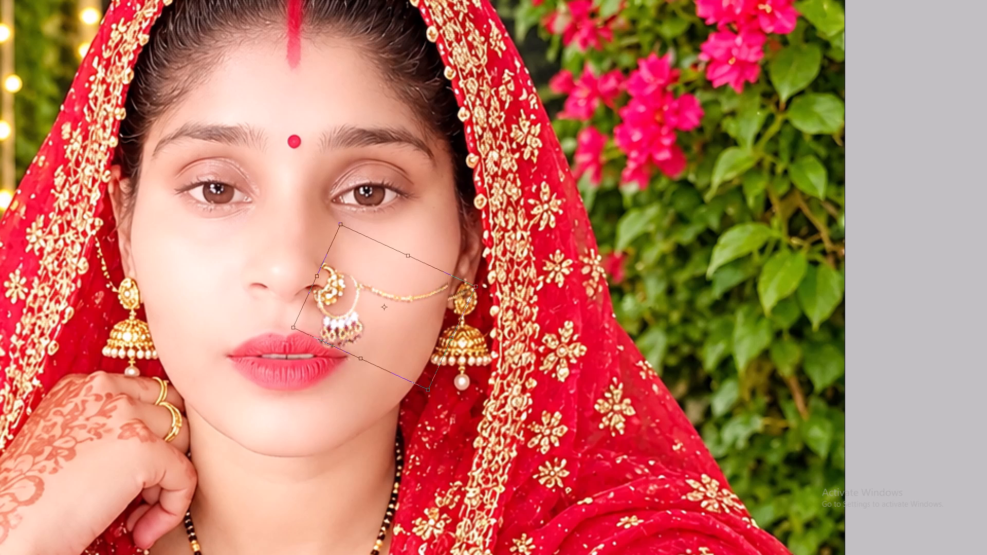
left_click_drag(489, 344, 485, 354)
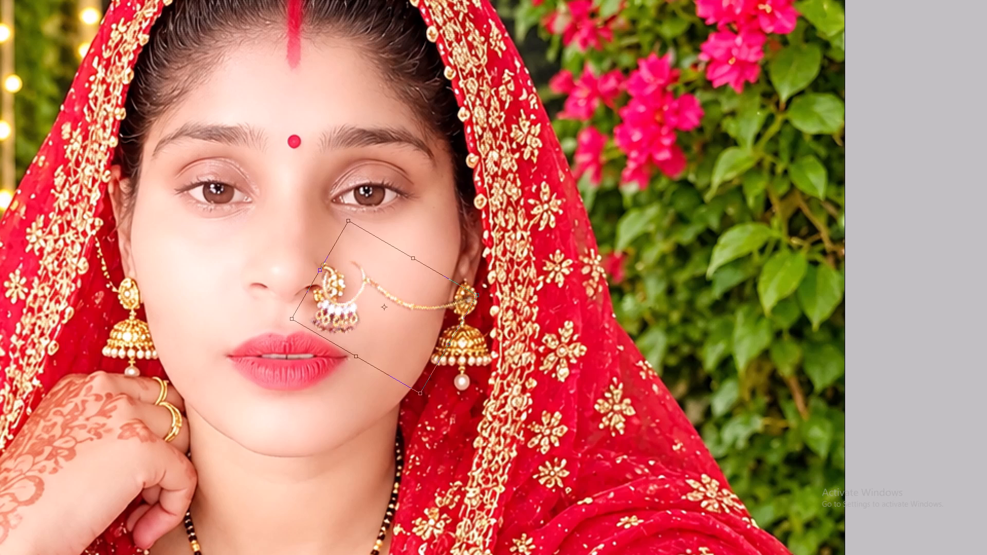
left_click_drag(646, 301, 613, 223)
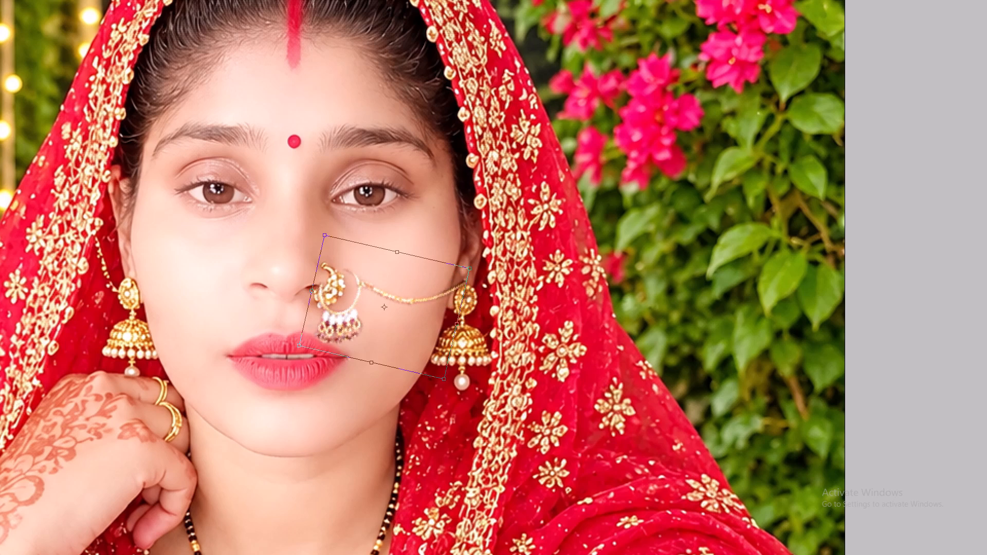
left_click_drag(613, 223, 606, 218)
left_click_drag(434, 335, 430, 328)
left_click_drag(547, 353, 559, 336)
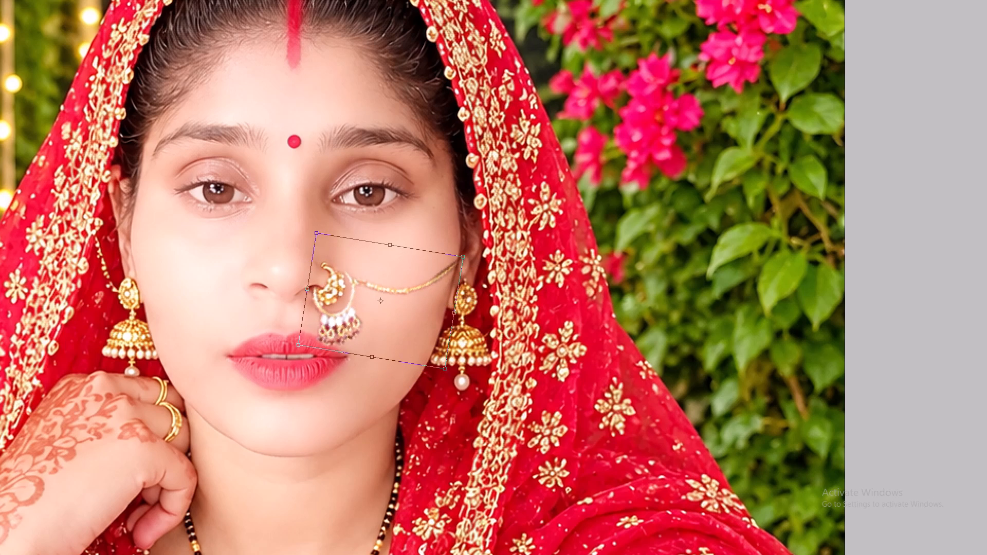
left_click_drag(559, 336, 557, 312)
left_click_drag(389, 332, 392, 322)
key("space")
left_click_drag(443, 315, 416, 340)
left_click(427, 255, "shift")
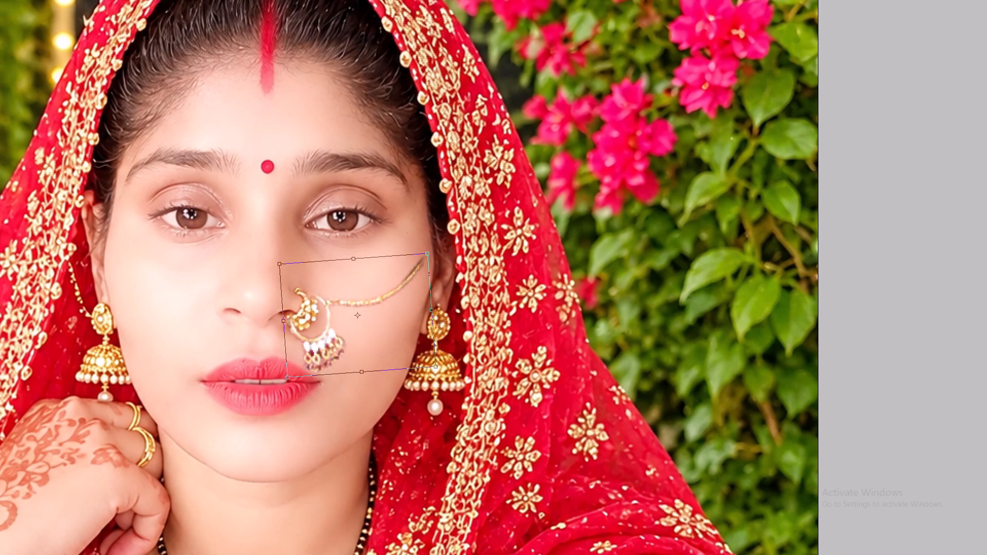
key("Return")
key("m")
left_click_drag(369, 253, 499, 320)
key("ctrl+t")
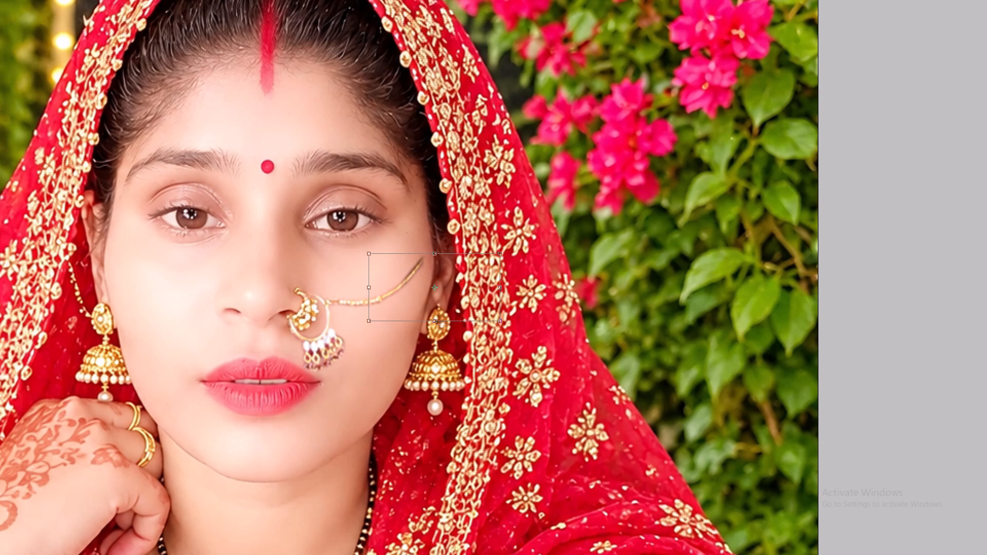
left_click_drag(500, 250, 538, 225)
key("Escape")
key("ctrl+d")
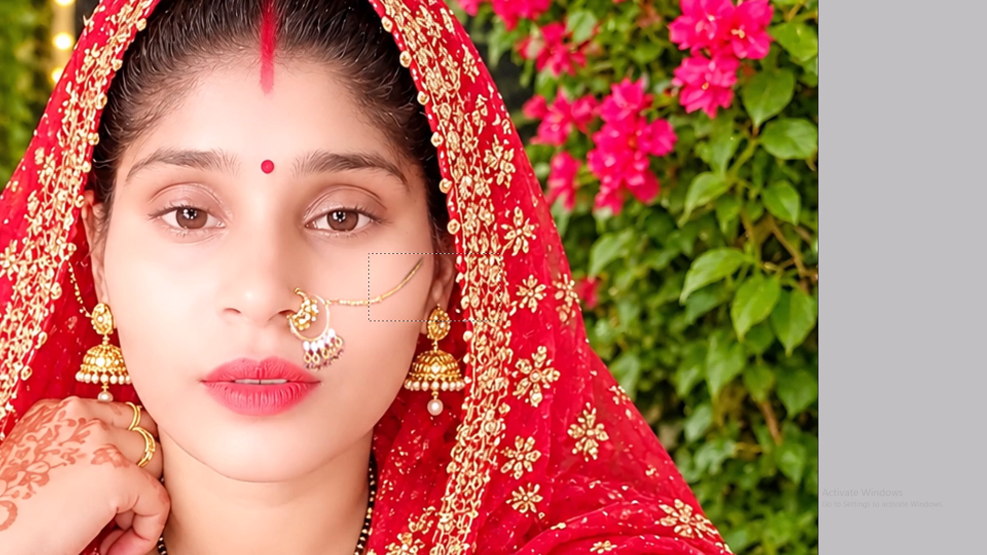
Enlarge the nose ring with Free Transform so its chain extends up to the ear.
key("v")
key("ctrl+t")
left_click_drag(427, 248, 455, 238, "shift")
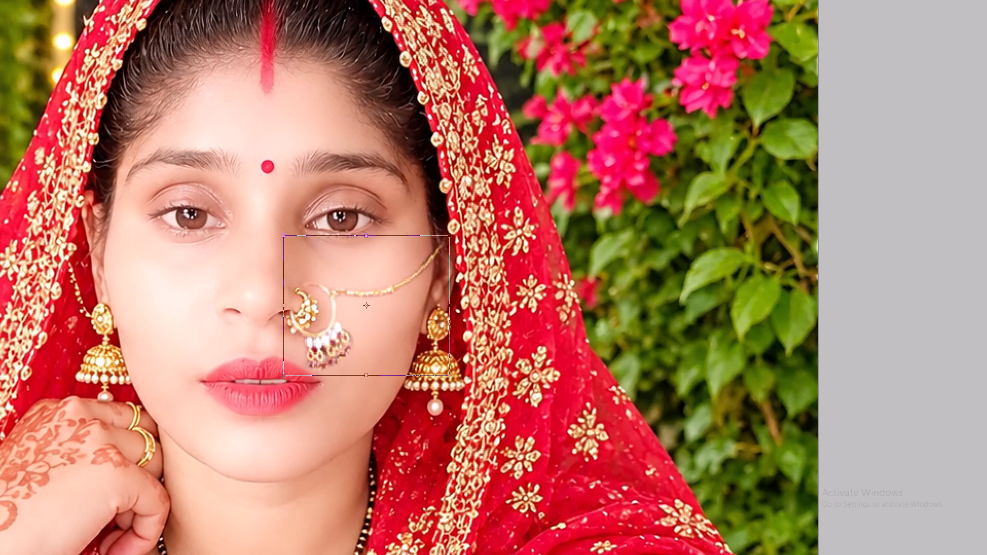
left_click_drag(455, 238, 460, 236, "shift")
key("Return")
Shift the chained nose ring down and out onto the cheek, clear of the gold ornament already on the nostril.
key("v")
key("space")
left_click_drag(363, 292, 458, 236)
key("ctrl+plus")
key("ctrl+plus")
key("space")
left_click_drag(452, 226, 466, 276)
left_click_drag(467, 285, 467, 288, "shift")
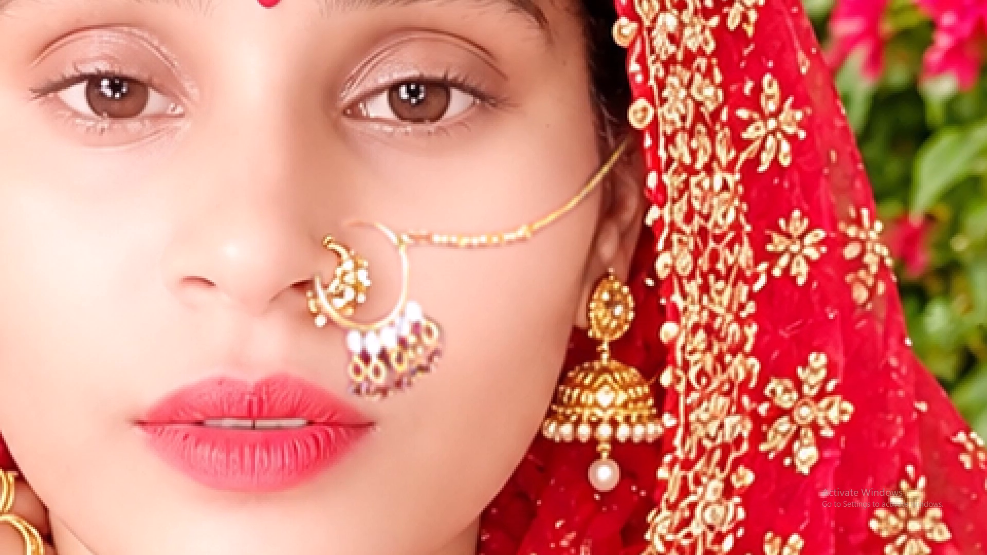
left_click_drag(467, 288, 472, 315, "shift")
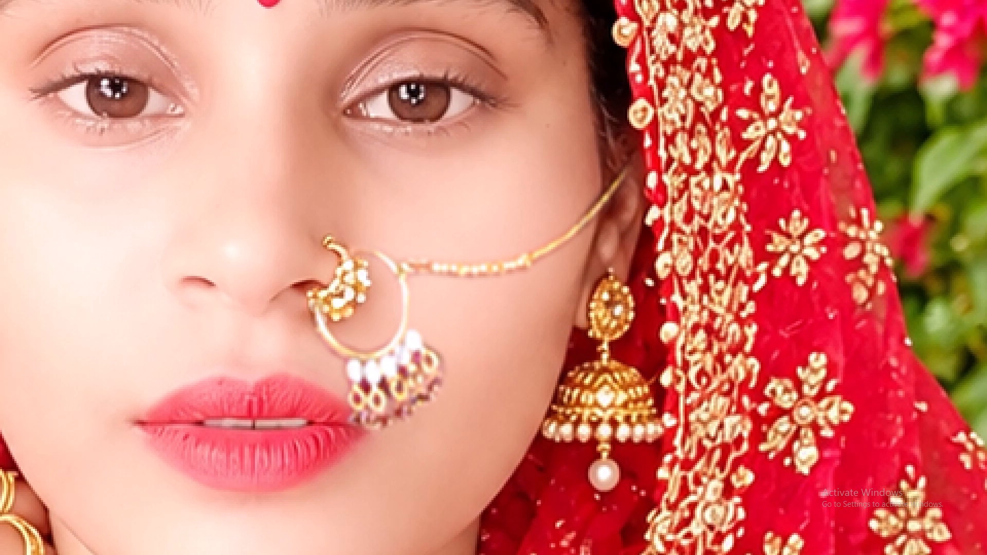
key("space")
left_click_drag(382, 306, 421, 294)
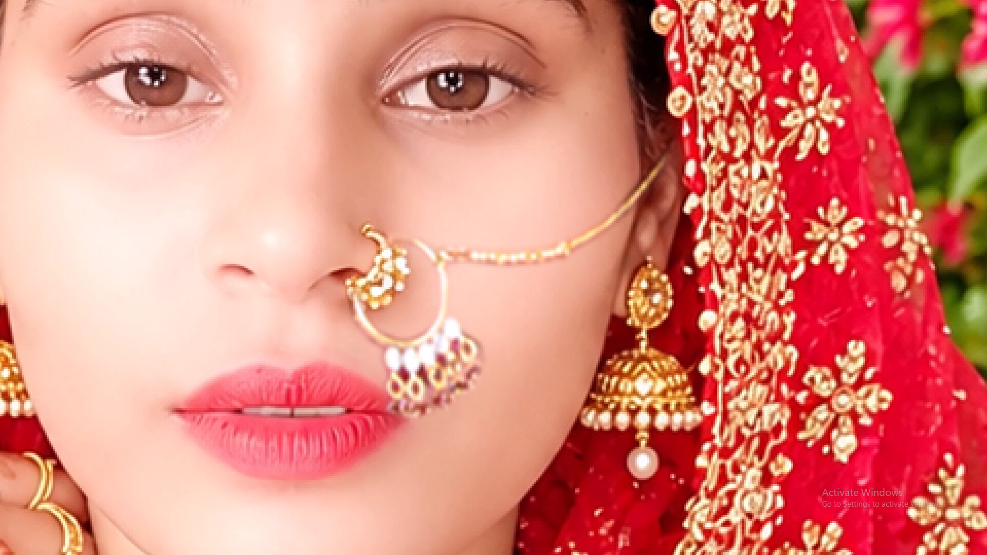
key("v")
key("ctrl+minus")
left_click_drag(419, 301, 420, 321)
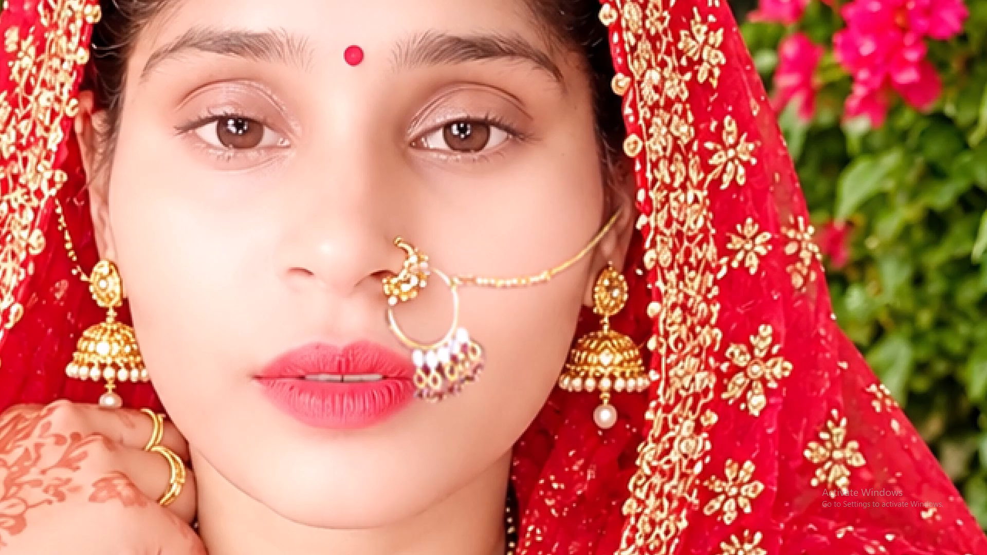
left_click_drag(420, 321, 456, 334)
Outline the chain with the Pen tool, feather the selection by 1 pixel, cut and paste it separately, and move it aside.
key("ctrl+plus")
key("space")
left_click_drag(509, 335, 382, 302)
key("ctrl+plus")
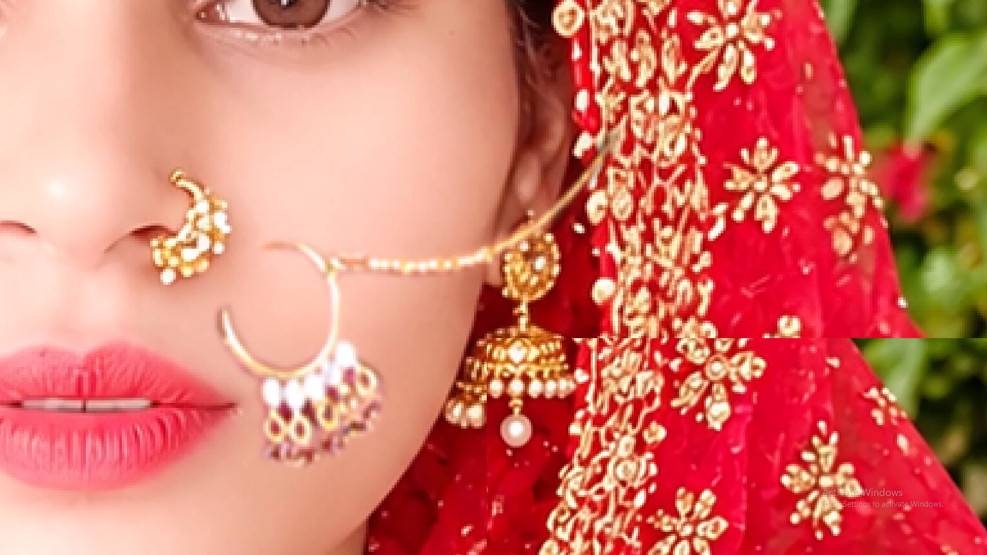
key("p")
left_click_drag(321, 248, 327, 253)
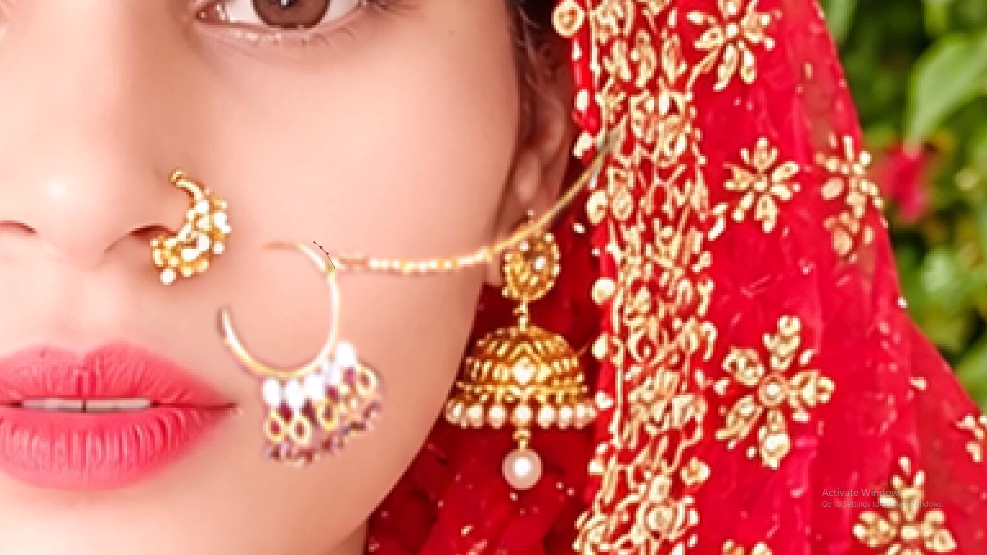
key("ctrl+plus")
key("ctrl+alt+z")
left_click_drag(290, 253, 300, 264)
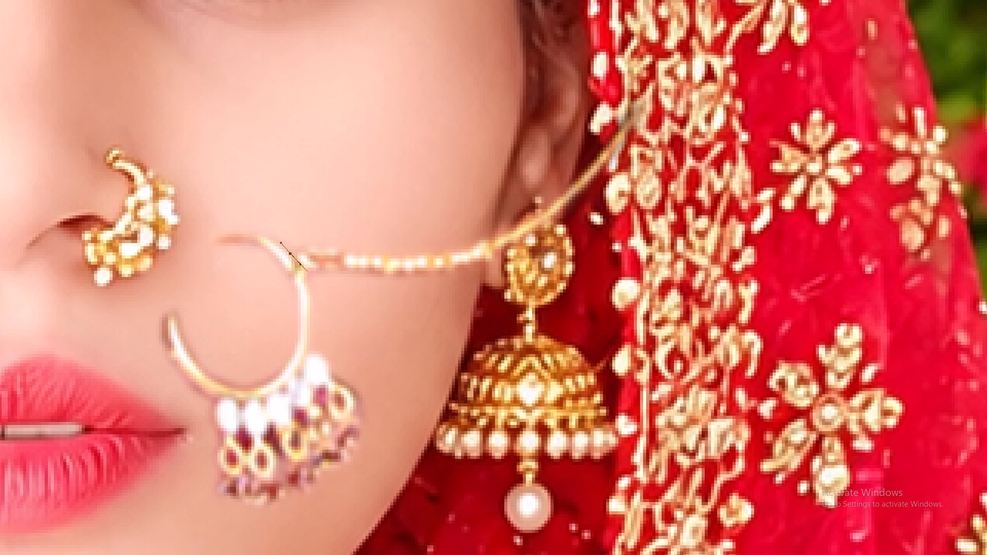
left_click(308, 289)
left_click_drag(656, 310, 755, 160)
left_click_drag(679, 62, 496, 58)
left_click_drag(352, 78, 338, 138)
key("ctrl+Return")
key("ctrl+alt+d")
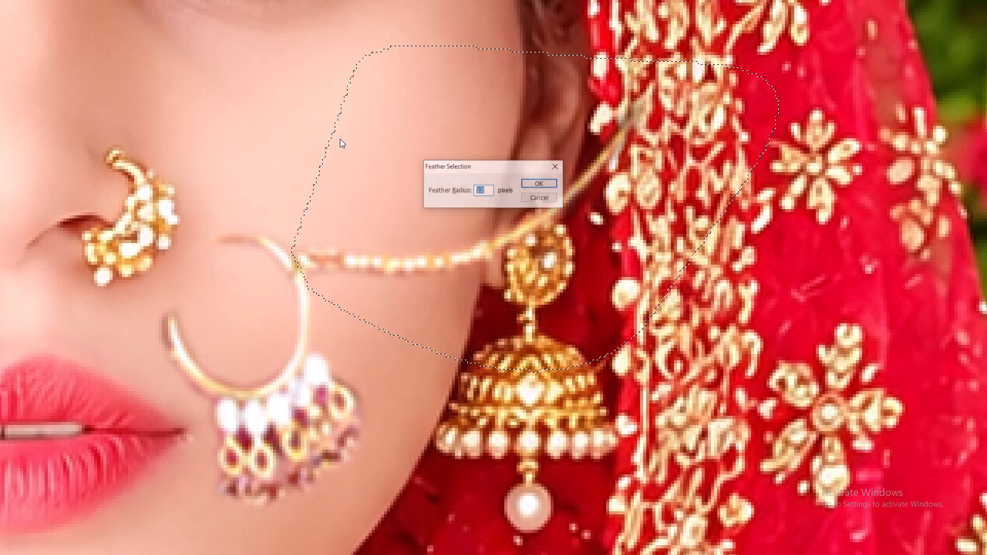
key("1")
key("Return")
key("ctrl+x")
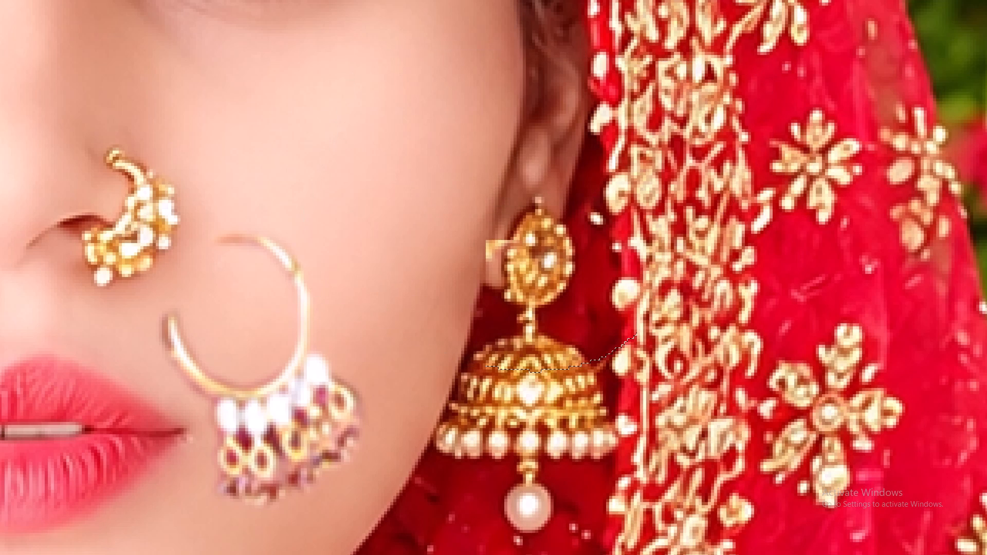
key("v")
key("ctrl+v")
left_click_drag(390, 293, 488, 240)
Shrink the ring on Layer 1 with Free Transform and place it over the gold ornament at the nostril.
right_click_drag(282, 412, 289, 416)
left_click(304, 418)
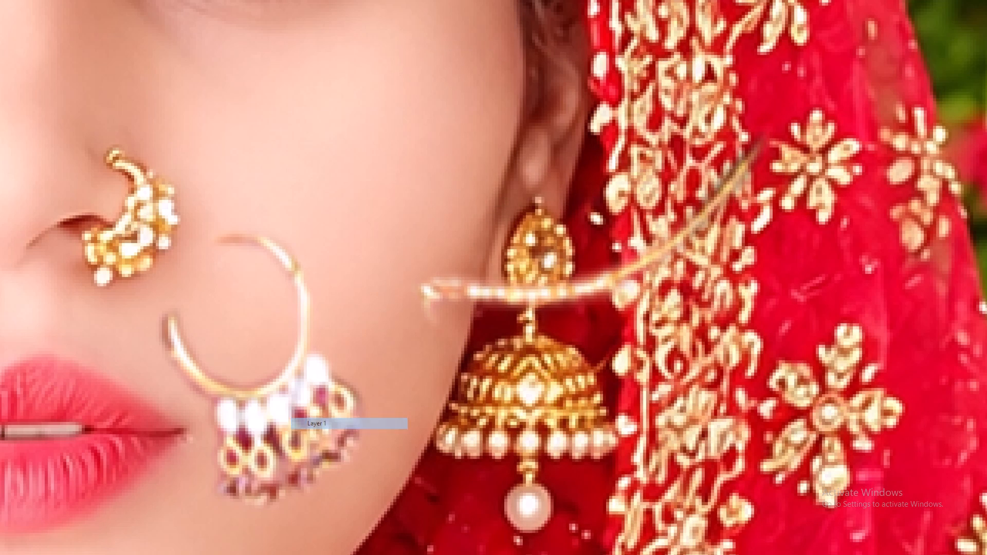
left_click_drag(304, 418, 251, 358)
key("ctrl+t")
left_click_drag(323, 156, 296, 202, "alt+shift")
left_click_drag(265, 235, 224, 219)
left_click_drag(251, 181, 238, 198, "alt+shift")
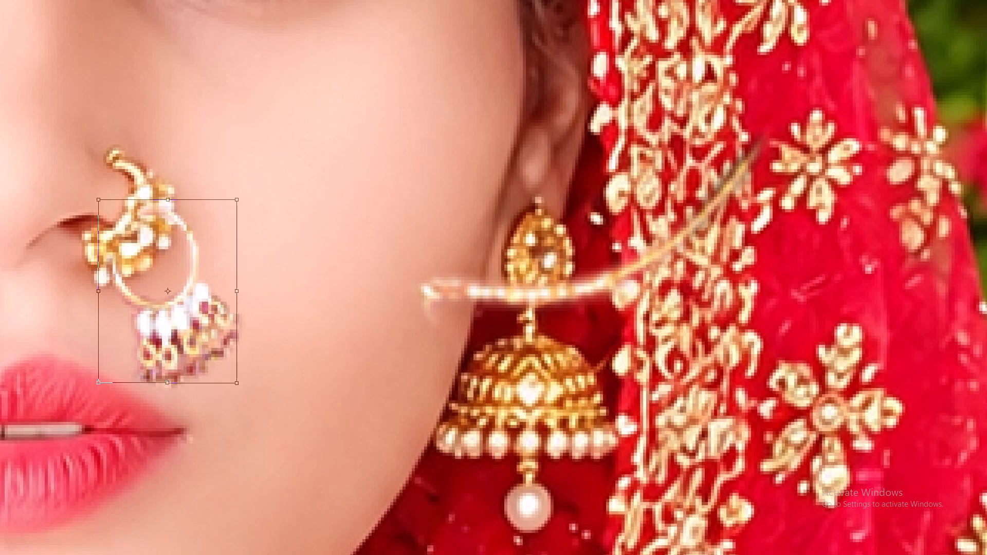
left_click_drag(238, 198, 231, 212, "alt+shift")
left_click_drag(212, 255, 203, 236, "alt")
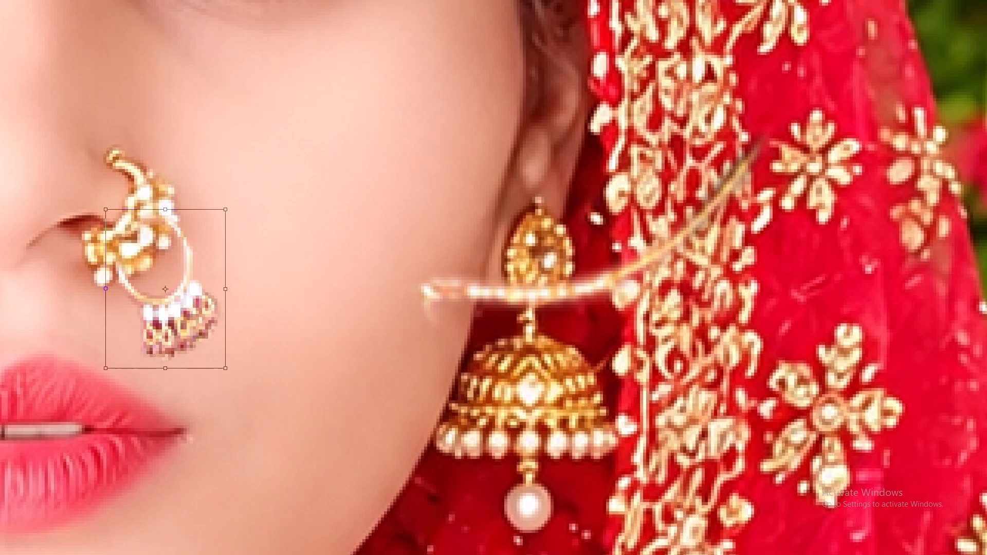
left_click_drag(203, 236, 186, 215, "alt")
key("Return")
Erase the upper-left part of the small ring where it covers the gold nose ornament, using a small Eraser brush.
key("e")
key("space")
left_click_drag(177, 206, 177, 206)
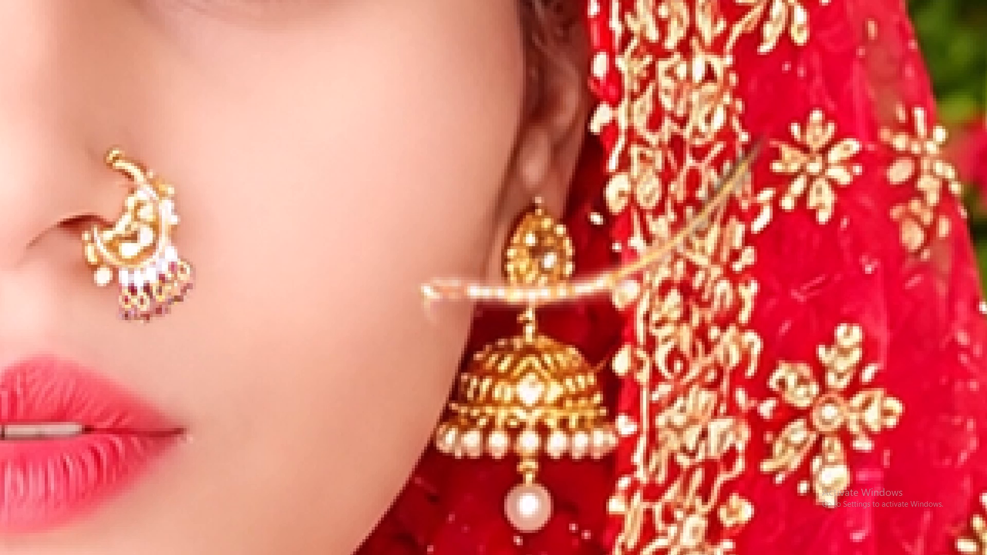
left_click_drag(177, 206, 298, 244)
type("e[")
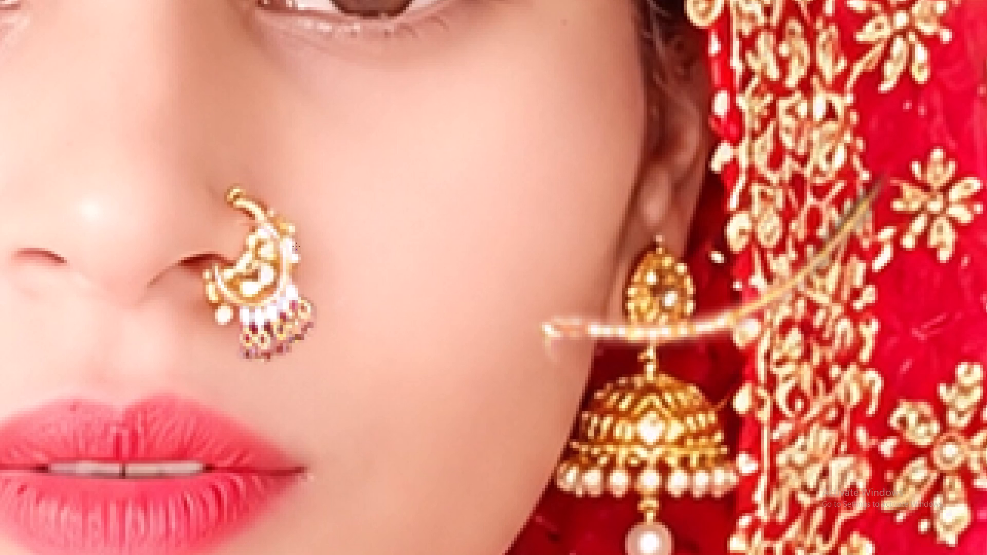
type("[[")
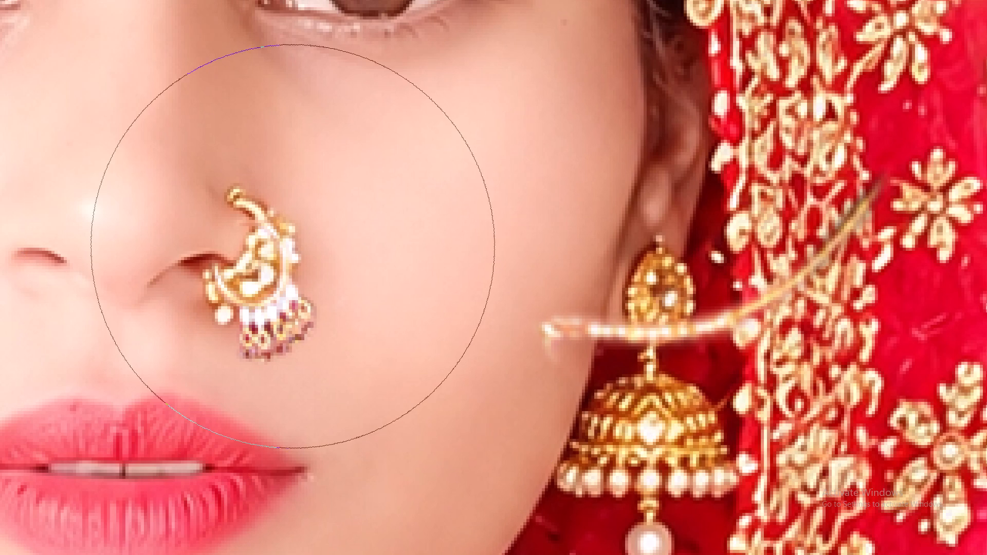
key("bracketleft")
type("[[[")
left_click_drag(240, 233, 211, 270)
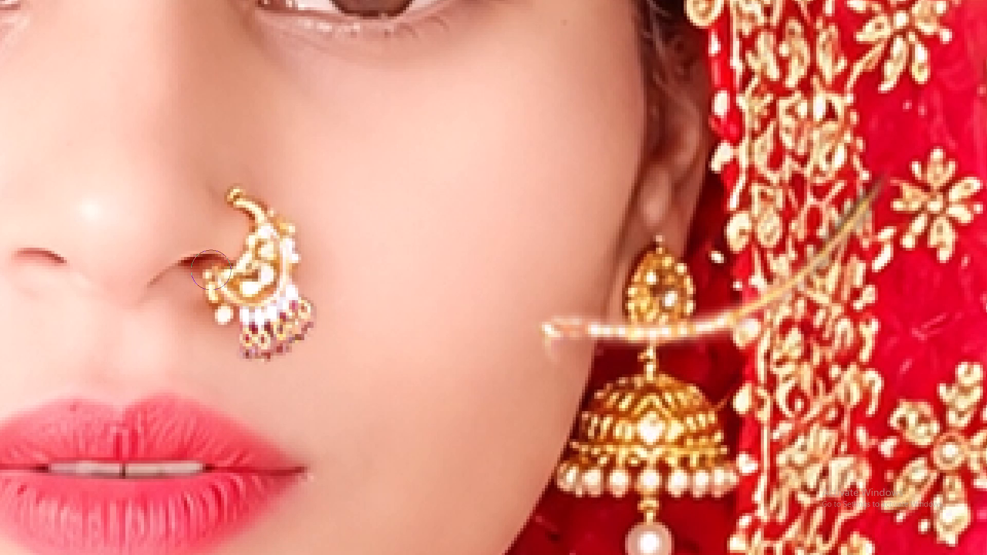
left_click_drag(211, 270, 207, 289)
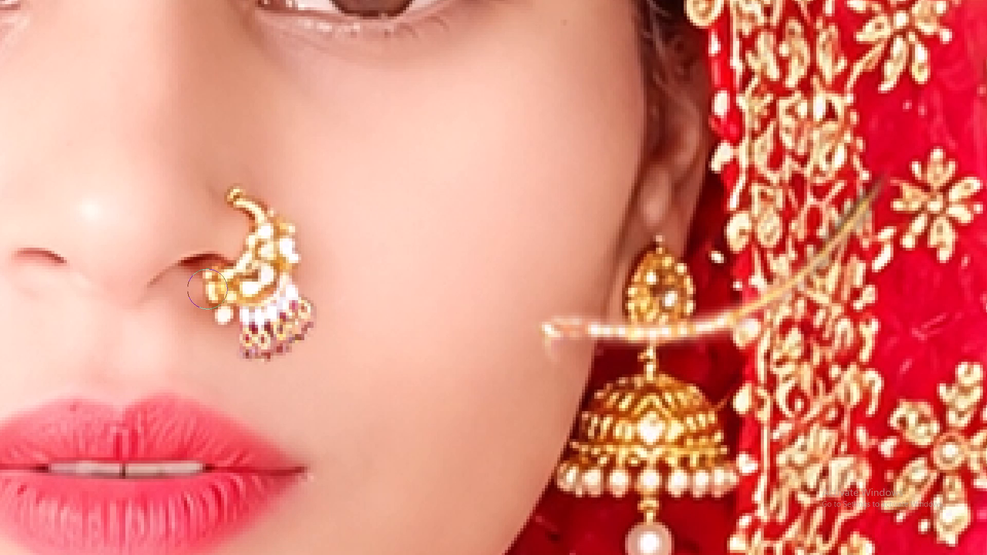
left_click_drag(207, 289, 207, 289)
Move the separated chain so its beaded end joins the outer edge of the nose ornament.
key("v")
right_click(600, 331)
left_click(619, 339)
left_click_drag(607, 336, 363, 266)
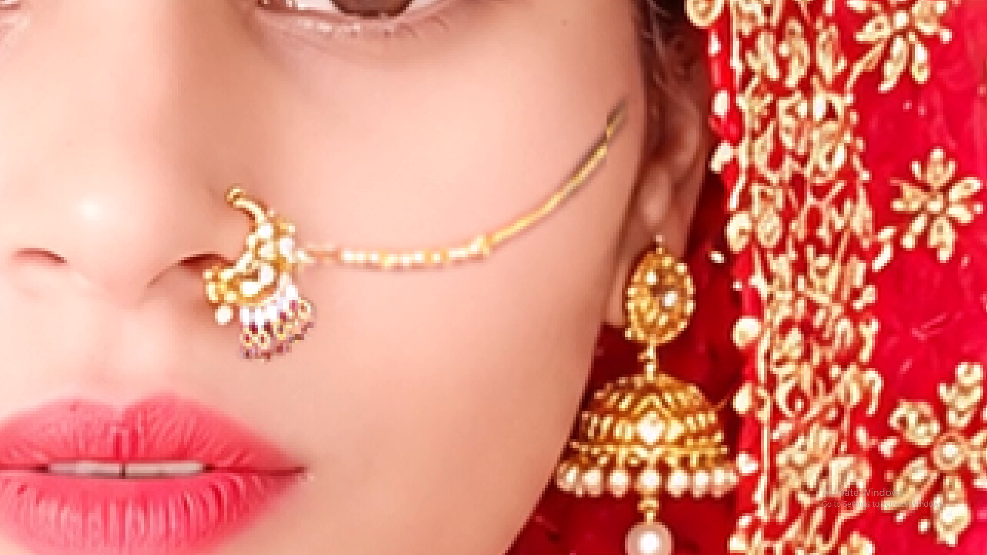
left_click_drag(363, 266, 356, 276)
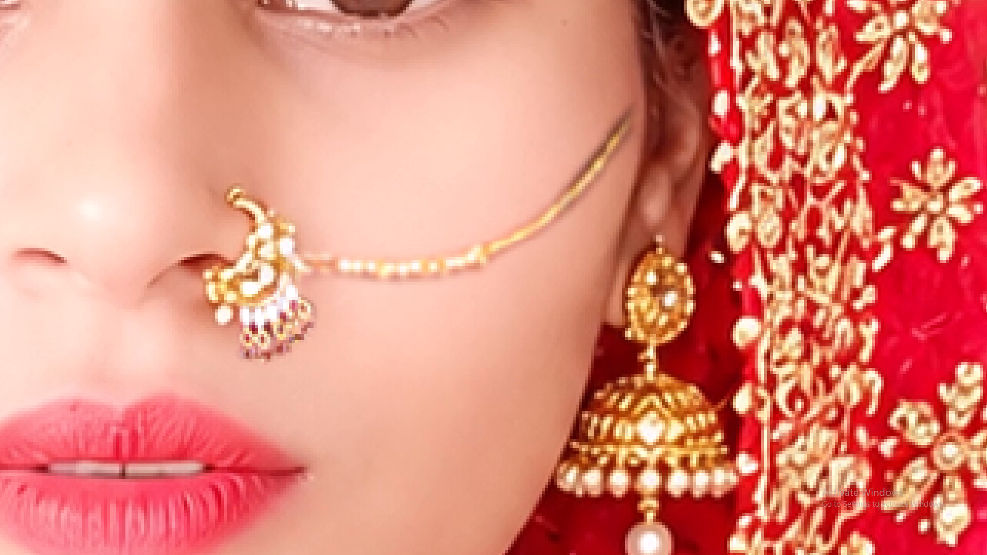
Enlarge the chain with Free Transform so it spans from the nose ornament across the ear to the veil's edge.
key("v")
key("ctrl+minus")
key("space")
left_click_drag(452, 248, 284, 319)
key("ctrl+t")
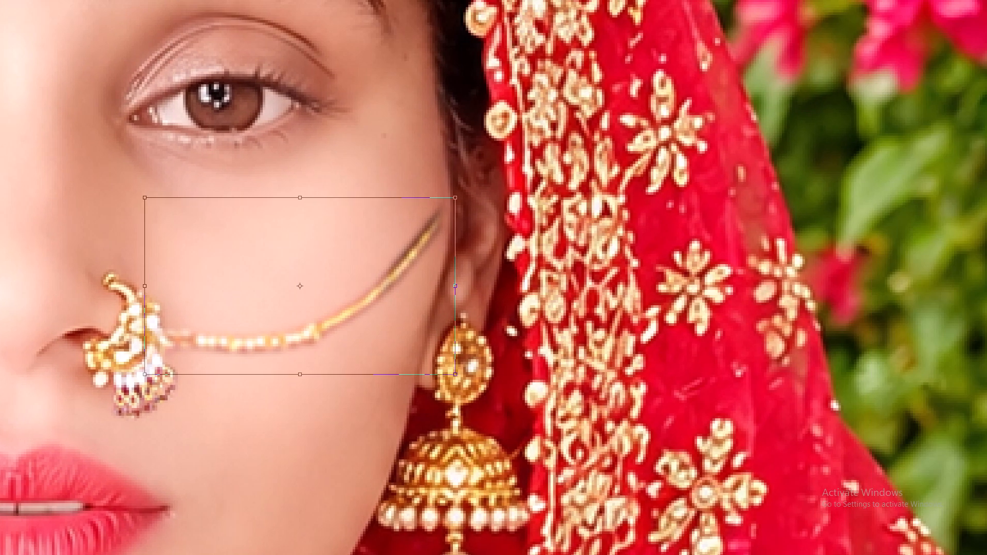
left_click_drag(451, 195, 536, 177, "shift")
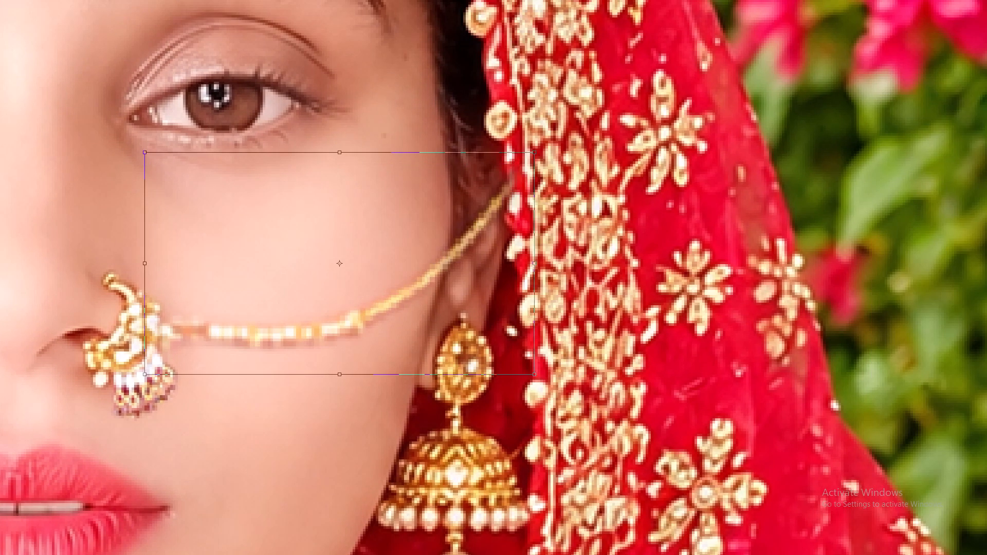
left_click_drag(536, 177, 535, 177, "shift")
key("Return")
Check the finished nose ornament in the whole portrait and merge all visible layers.
key("ctrl+minus")
key("ctrl+minus")
key("ctrl+minus")
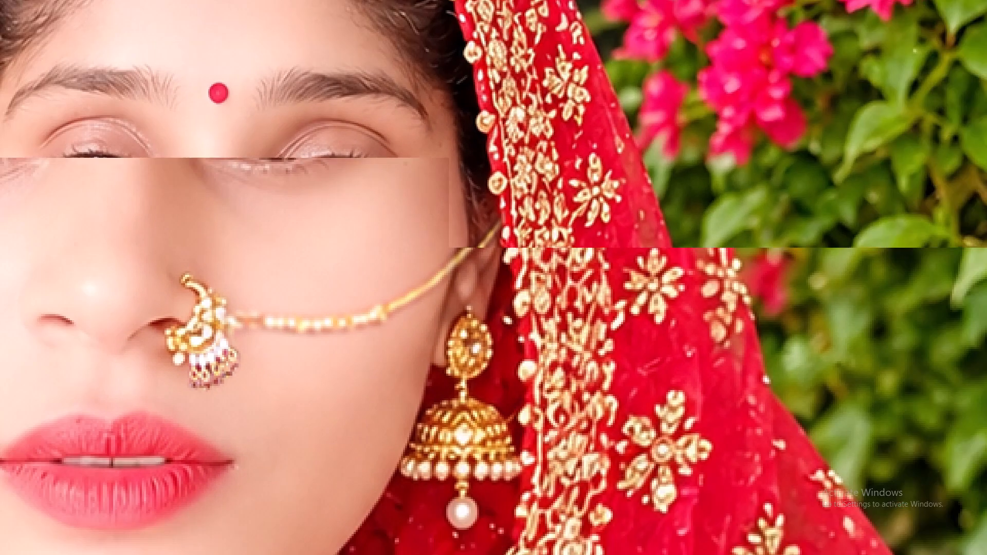
key("minus")
key("ctrl+0")
key("ctrl+0")
key("v")
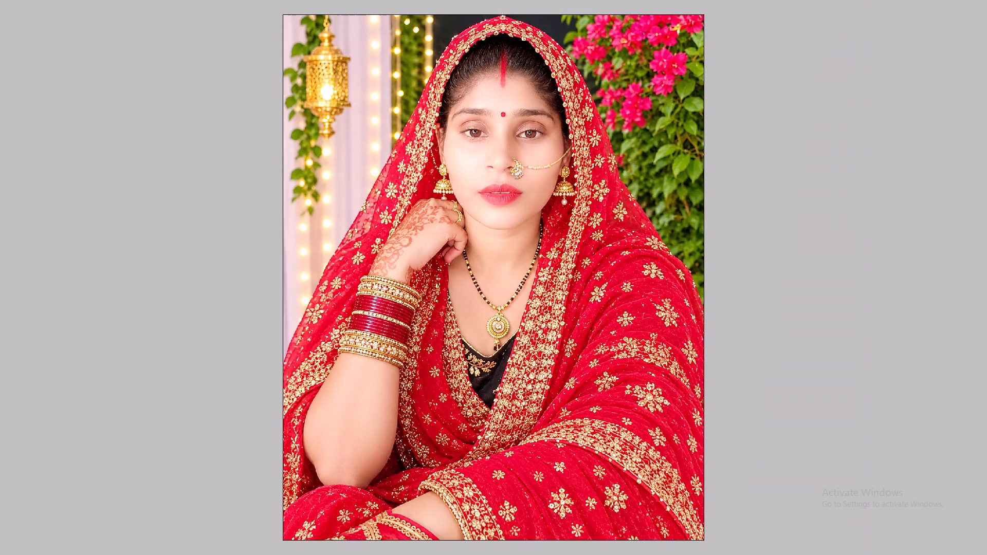
key("space")
left_click_drag(529, 180, 496, 247)
key("ctrl+shift+e")
Outline the red bindi between the eyebrows, feather the selection by 6 pixels, and copy it to a new layer.
key("ctrl+minus")
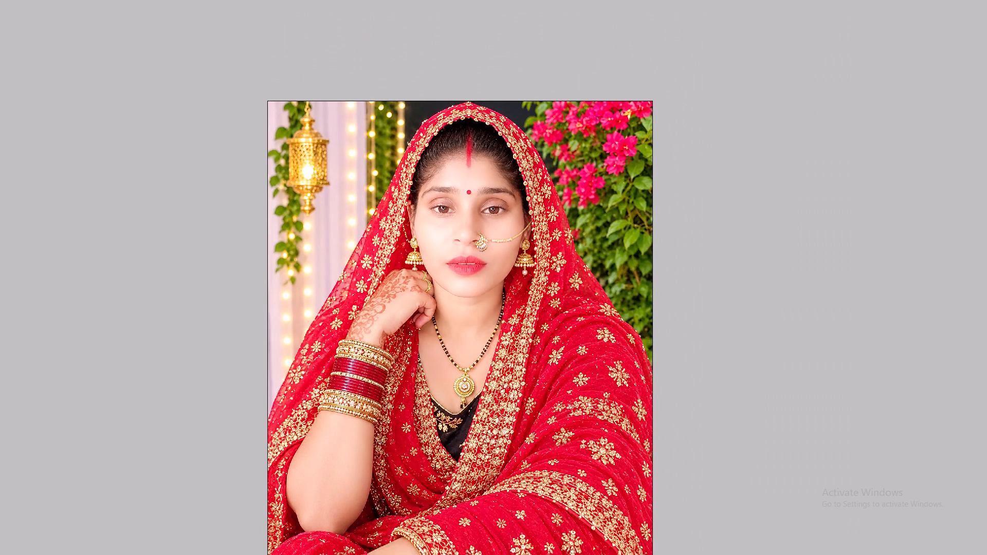
key("ctrl+plus")
key("v")
key("ctrl+space")
key("ctrl+space")
key("ctrl+space")
key("ctrl+space")
key("ctrl+space")
key("ctrl+space")
key("ctrl+space")
key("ctrl+space")
key("ctrl+space")
key("ctrl+space")
key("ctrl+space")
left_click_drag(417, 80, 579, 159, "ctrl")
left_click_drag(475, 247, 492, 228)
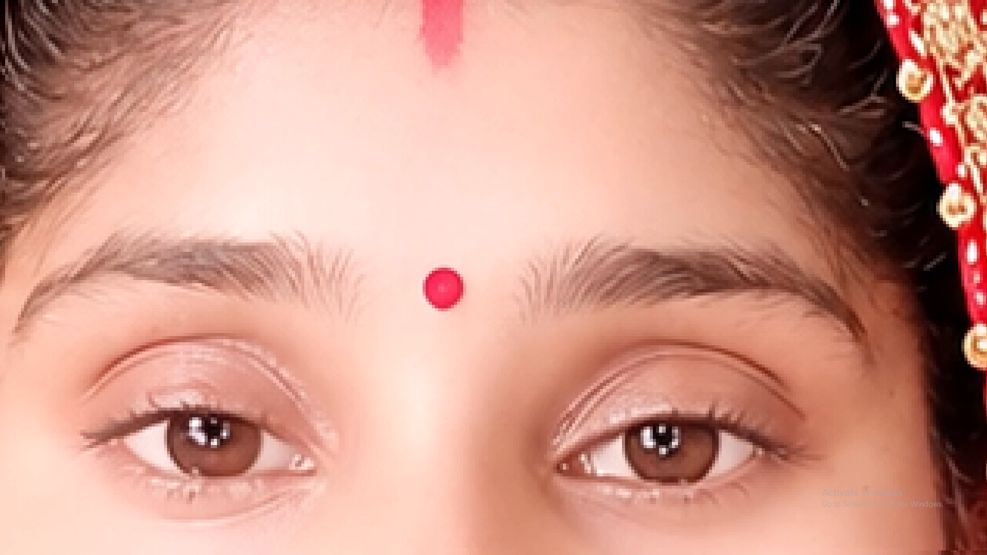
key("j")
left_click_drag(420, 283, 416, 290)
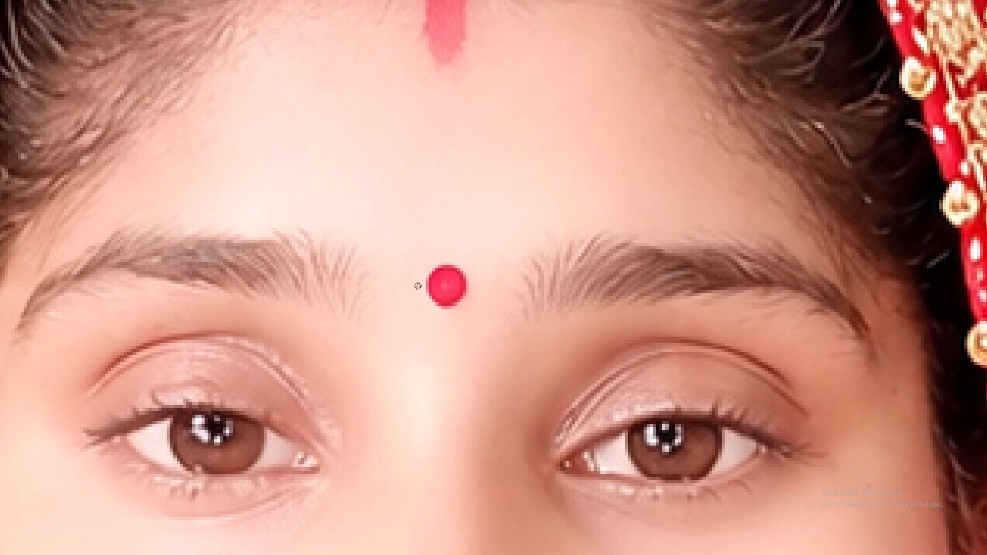
left_click_drag(416, 290, 456, 321)
left_click_drag(456, 321, 459, 321)
key("ctrl+alt+d")
key("6")
key("Return")
key("ctrl+minus")
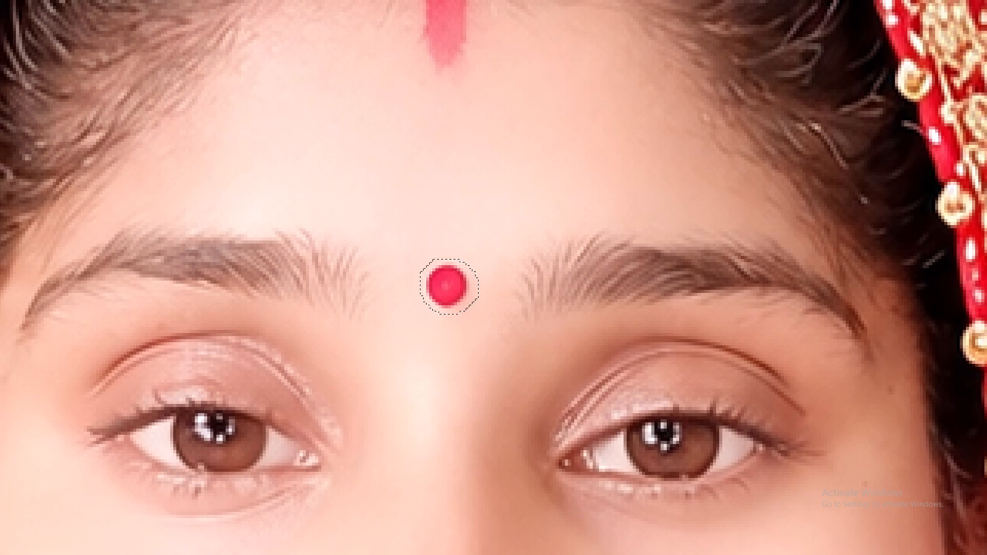
key("ctrl+j")
Stretch the copied bindi vertically into an oval with Free Transform and position it just above the round one.
key("v")
key("ctrl+minus")
key("ctrl+t")
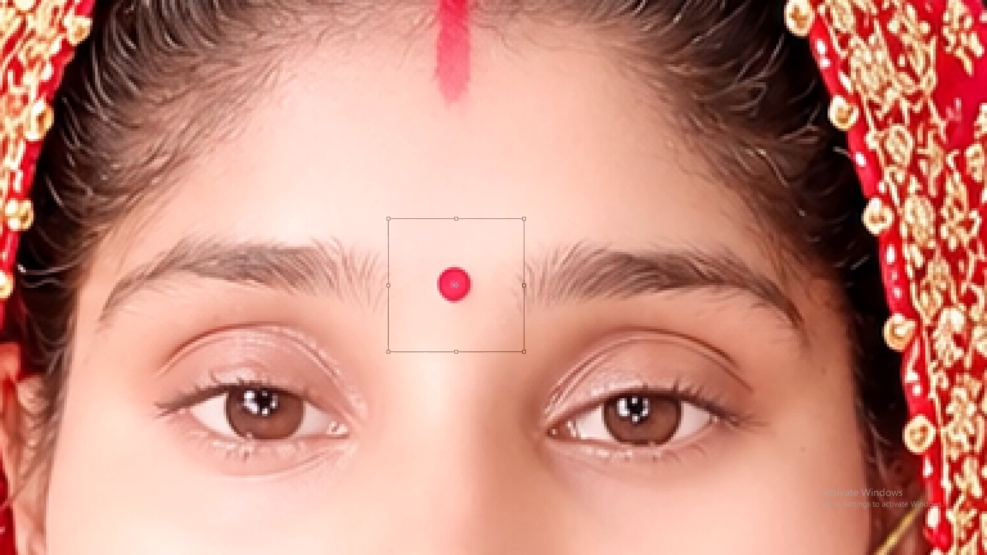
left_click(462, 219)
left_click_drag(460, 217, 463, 90)
key("Return")
key("ctrl+minus")
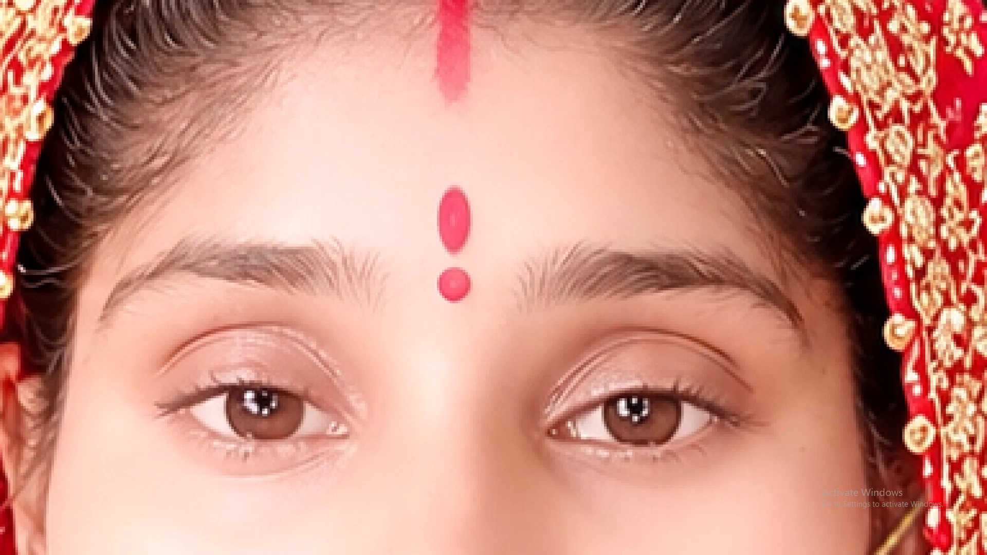
key("v")
left_click_drag(507, 209, 504, 214, "shift")
key("ctrl+minus")
key("ctrl+alt+z")
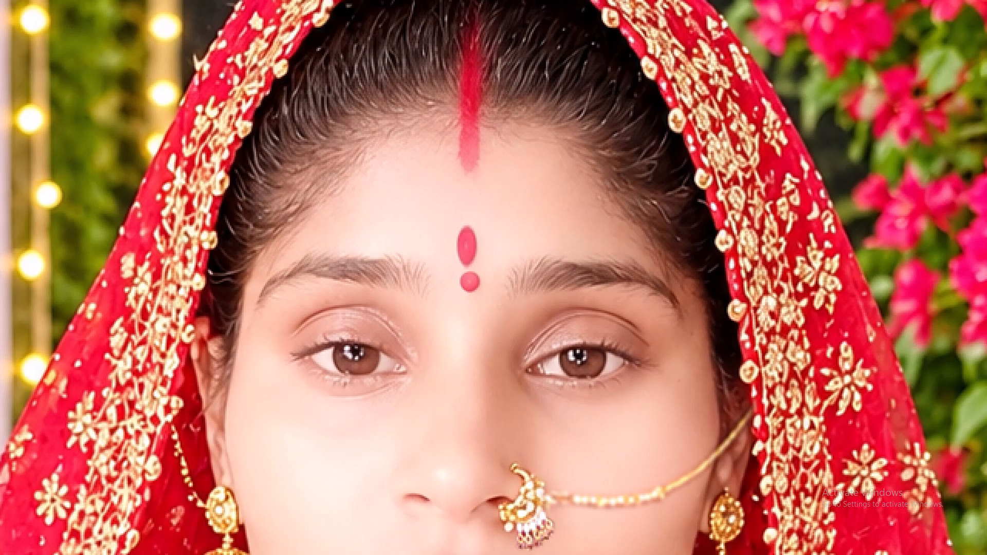
Remove the original round bindi from the portrait layer by patching it with clean forehead skin.
right_click(507, 246)
left_click(523, 250)
key("ctrl+plus")
key("space")
left_click_drag(440, 286, 450, 306)
key("ctrl+plus")
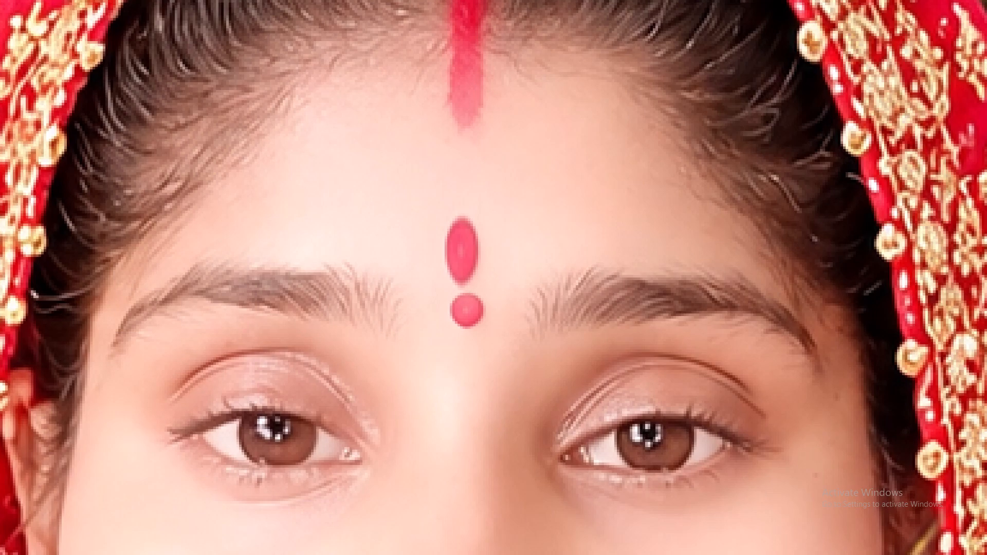
key("j")
left_click_drag(442, 306, 441, 298)
left_click_drag(460, 322, 443, 265)
left_click_drag(456, 330, 456, 304)
left_click(486, 271)
Enlarge the oval bindi with Free Transform, making it taller and wider between the hair parting and the eyebrows.
key("v")
right_click(468, 263)
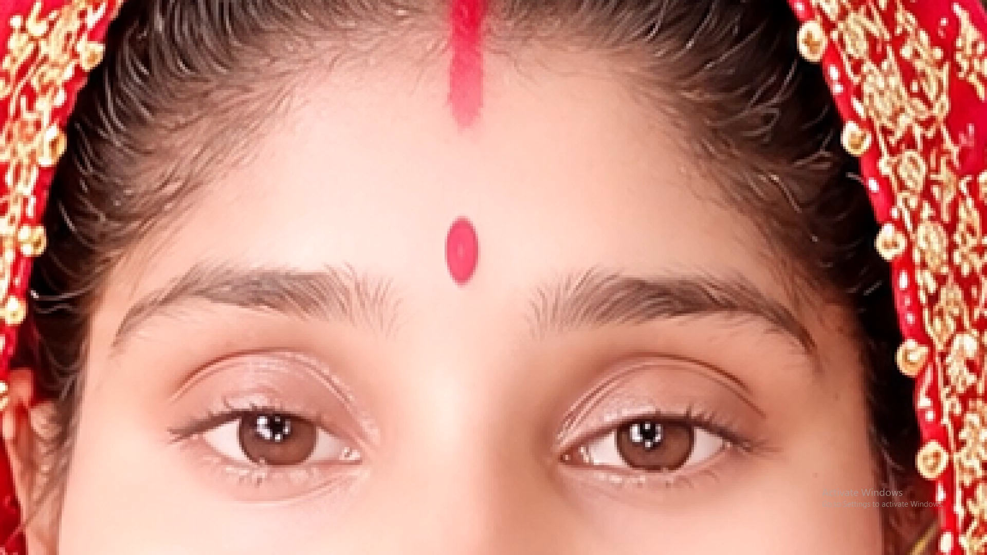
left_click(480, 268)
key("ctrl+minus")
key("ctrl+minus")
key("ctrl+minus")
key("ctrl+minus")
key("ctrl+minus")
key("ctrl+t")
key("space")
left_click_drag(505, 138, 493, 260)
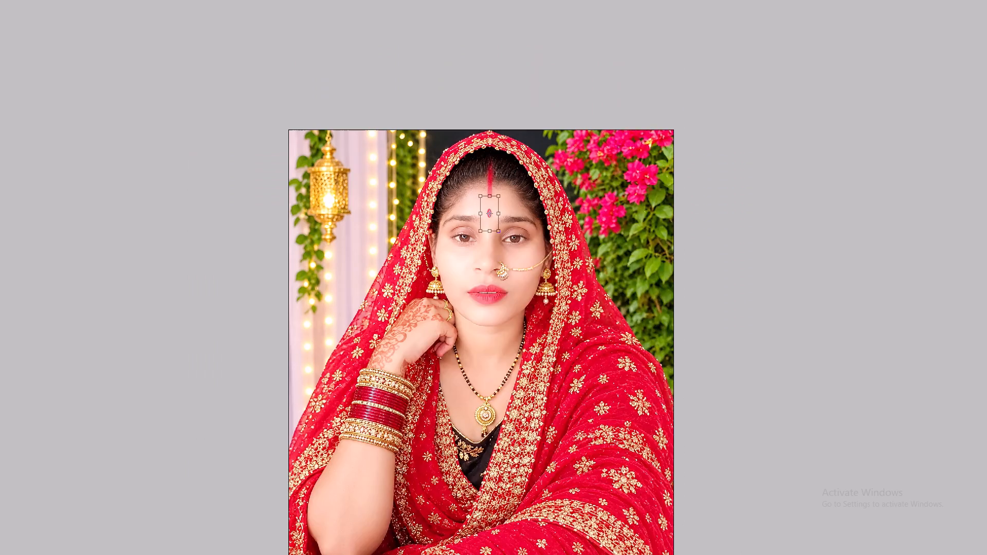
left_click_drag(493, 260, 493, 302)
left_click_drag(396, 188, 658, 388, "ctrl")
left_click_drag(524, 293, 528, 253)
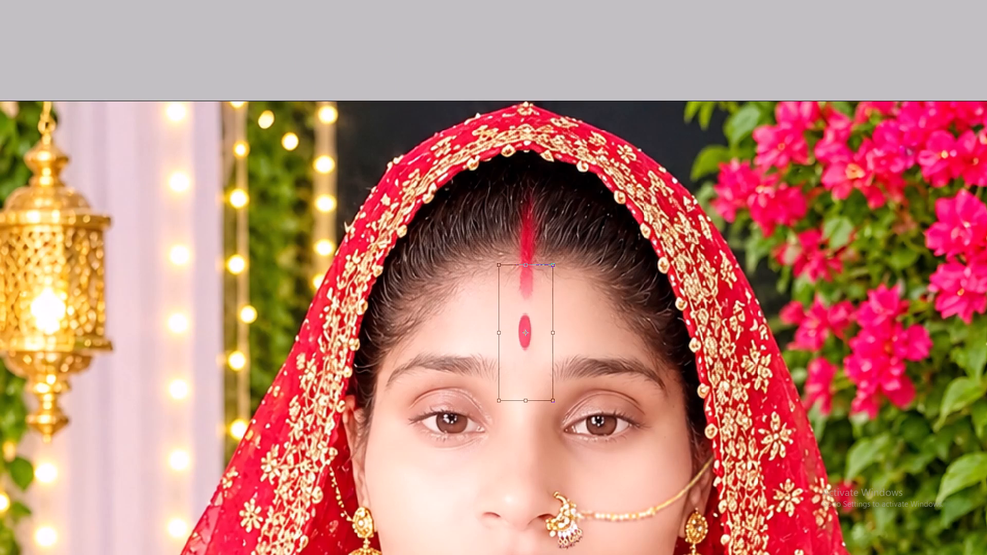
left_click_drag(528, 253, 529, 240)
left_click_drag(520, 298, 520, 313, "shift")
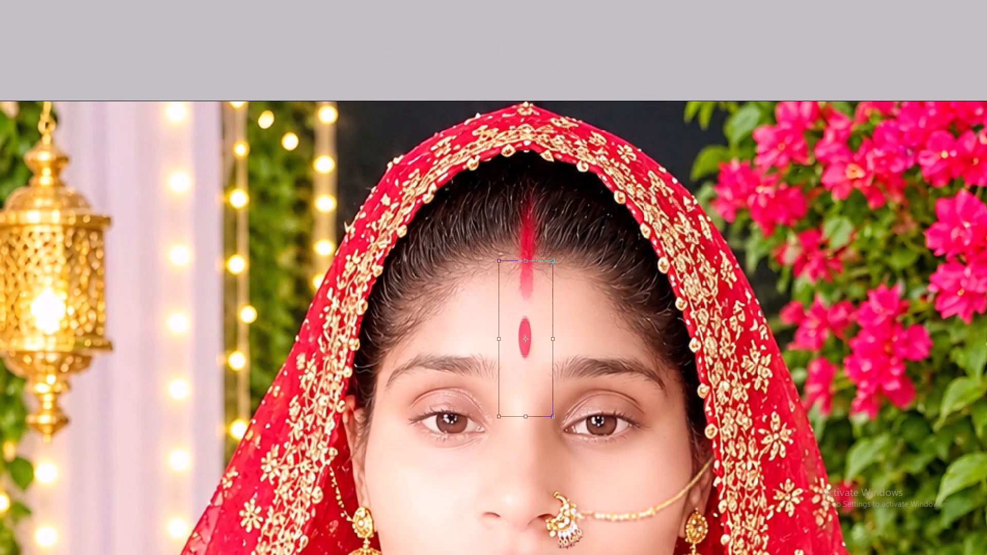
left_click_drag(553, 313, 558, 314, "alt+shift")
key("space")
left_click_drag(517, 399, 519, 364)
left_click_drag(532, 385, 532, 390, "alt+shift")
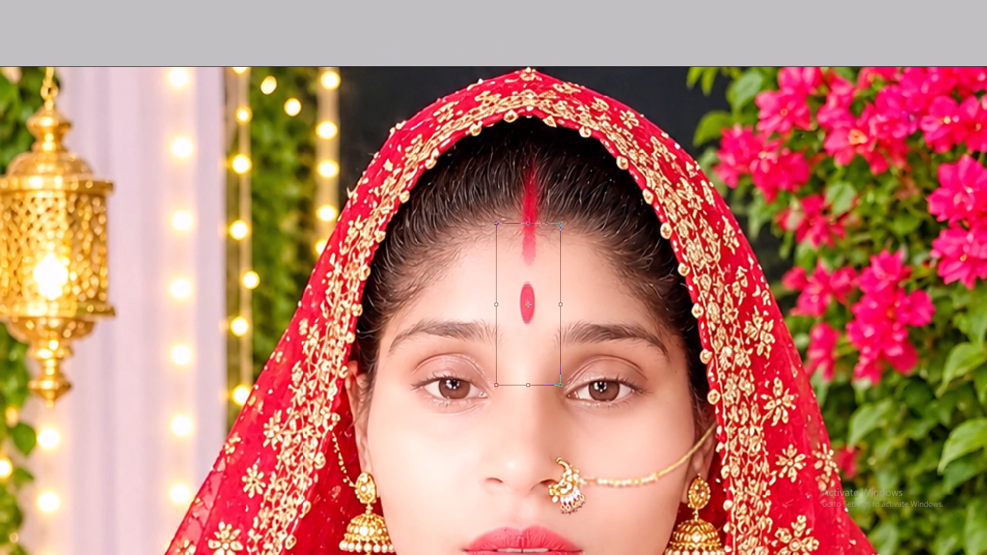
left_click_drag(532, 390, 530, 432, "alt+shift")
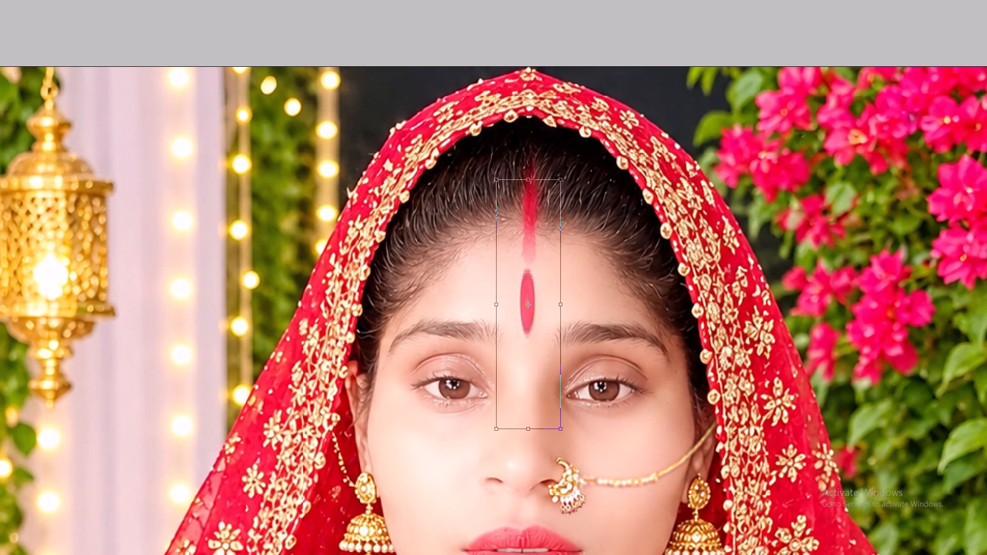
left_click_drag(563, 303, 577, 308, "alt+shift")
left_click_drag(525, 177, 528, 194, "alt+shift")
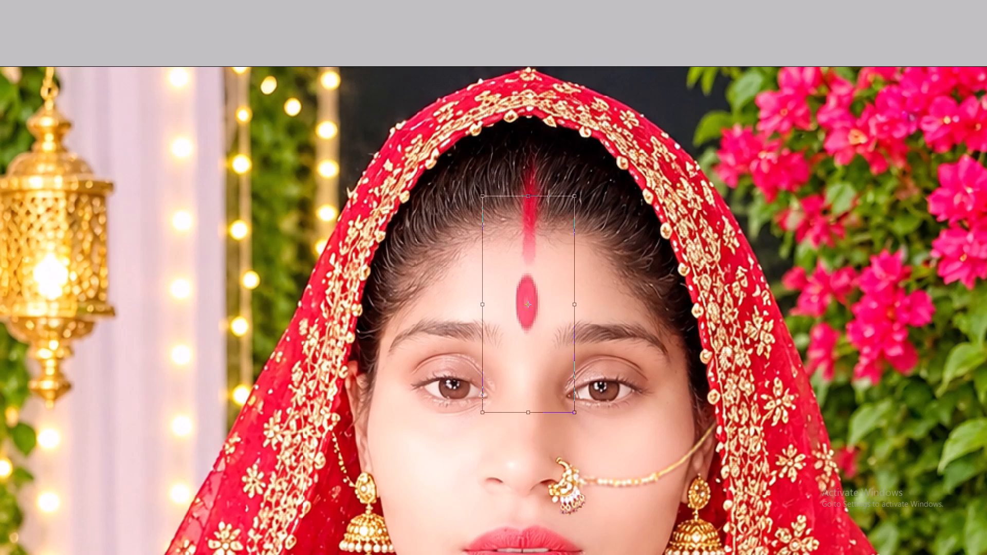
left_click_drag(528, 194, 528, 200, "alt+shift")
key("Return")
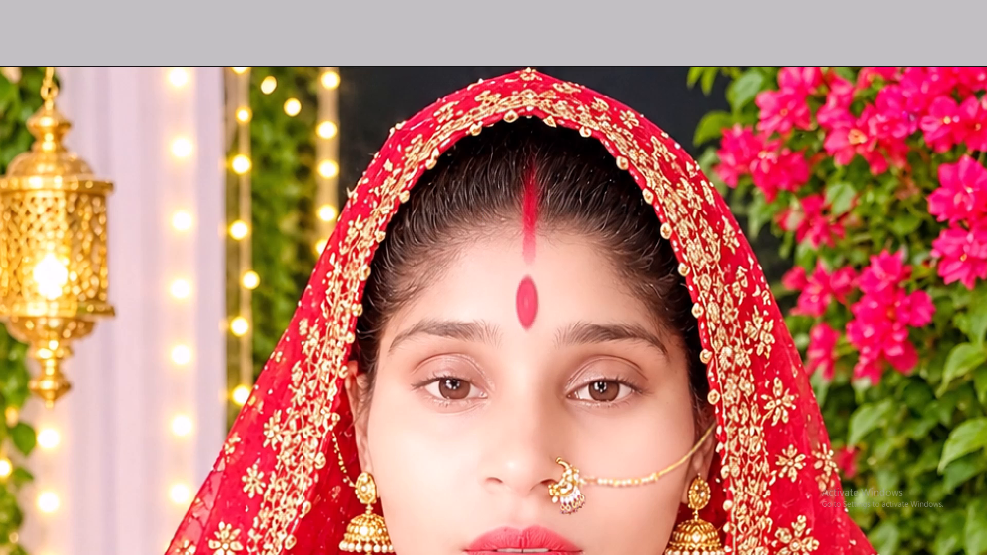
Nudge the oval bindi slightly downward on the forehead and merge all visible layers.
key("v")
key("ctrl+minus")
key("v")
key("ctrl+0")
key("v")
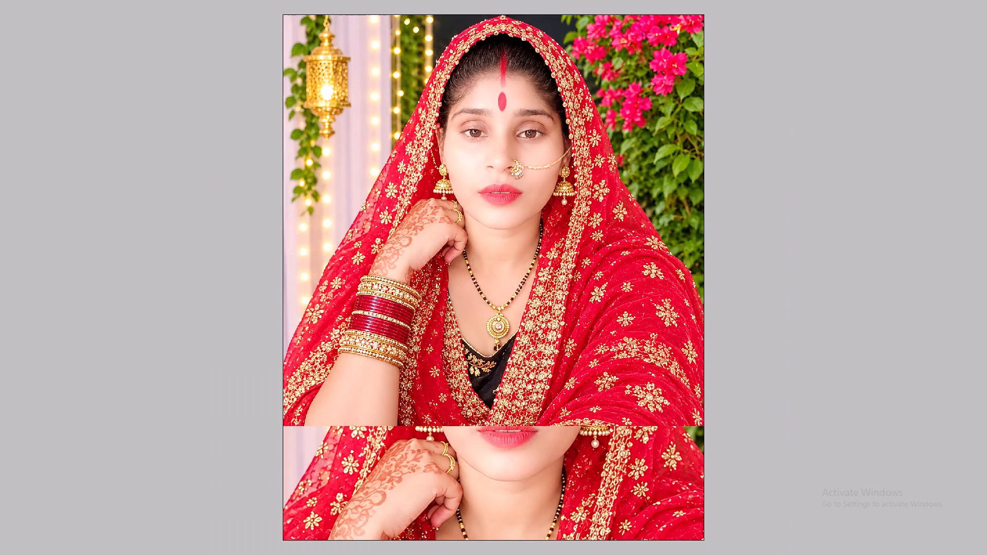
key("shift+Down")
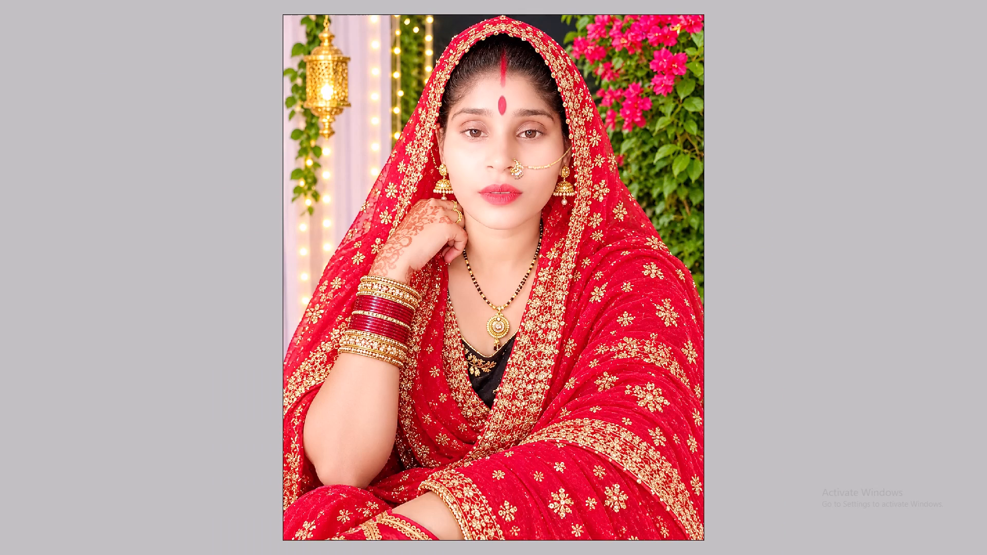
key("ctrl+space")
left_click_drag(485, 142, 663, 301, "ctrl")
key("ctrl+shift+e")
Examine the merged face, nose ornament and lips up close, and compare them with the whole portrait.
key("space")
left_click_drag(430, 112, 469, 261)
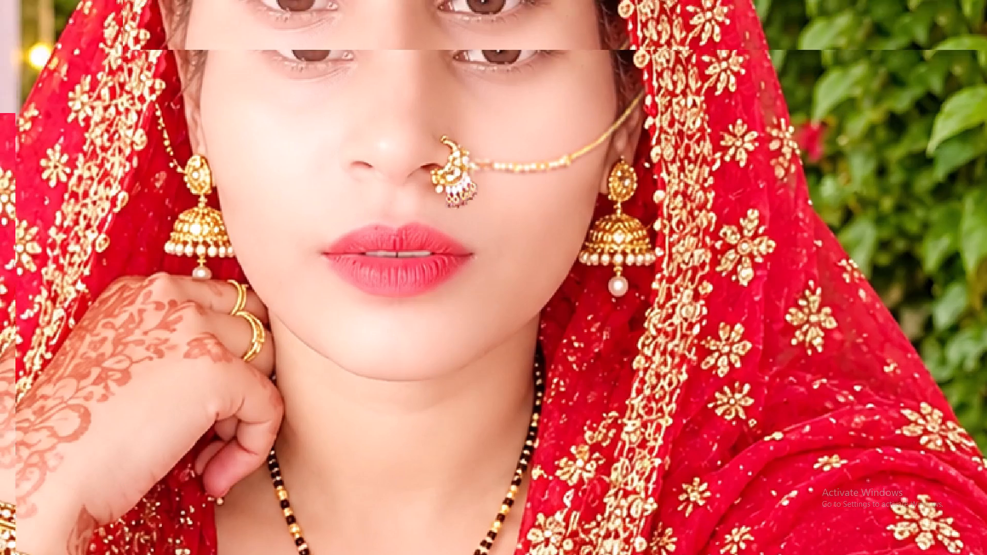
left_click_drag(469, 261, 493, 341)
key("ctrl+plus")
key("ctrl+plus")
key("v")
key("ctrl+space")
key("s")
key("ctrl+0")
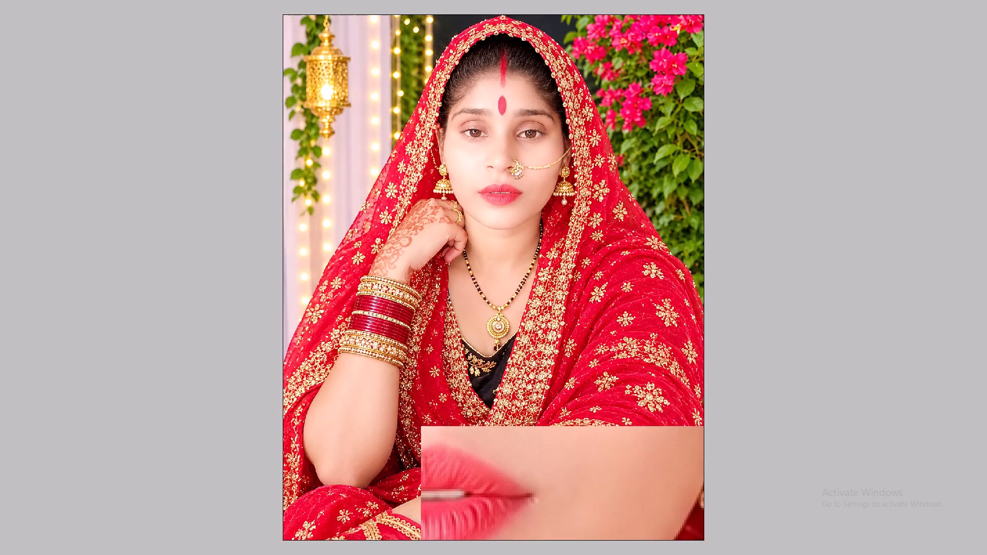
Crop the full portrait to 8 x 10 in at 300 pixels/inch.
key("ctrl+minus")
key("v")
key("alt+i")
key("alt+i")
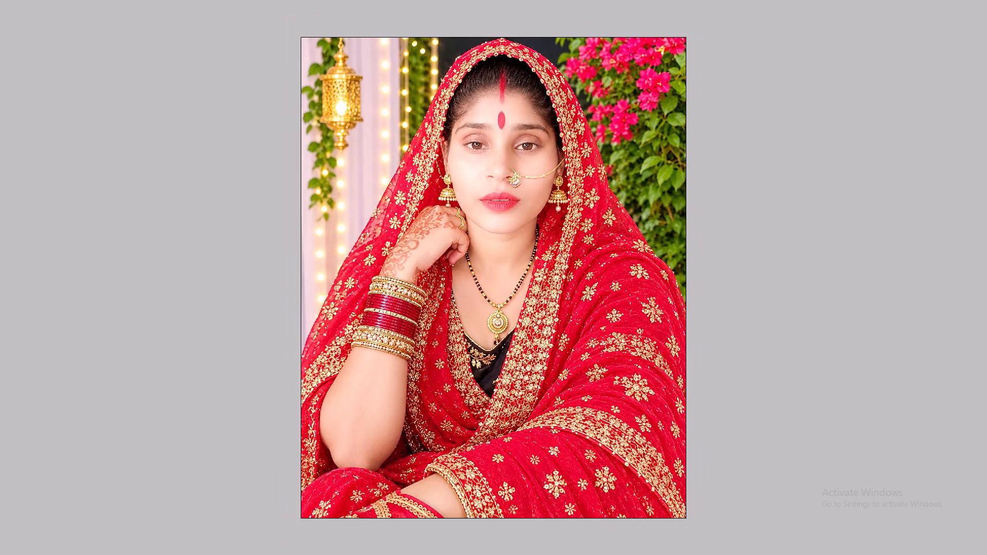
key("Return")
key("ctrl+minus")
key("ctrl+minus")
key("c")
key("Return")
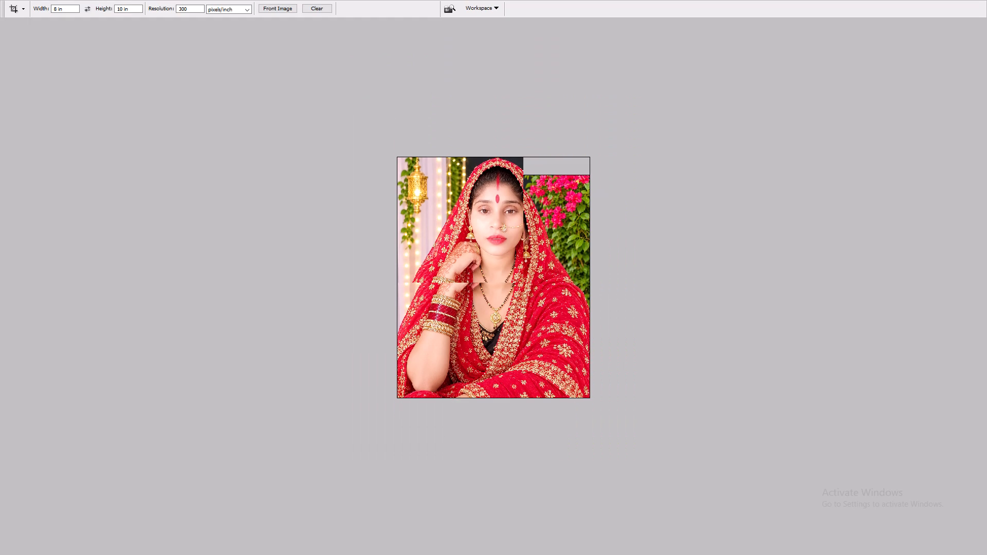
left_click_drag(383, 116, 788, 554)
key("Return")
key("ctrl+0")
key("ctrl+plus")
key("Tab")
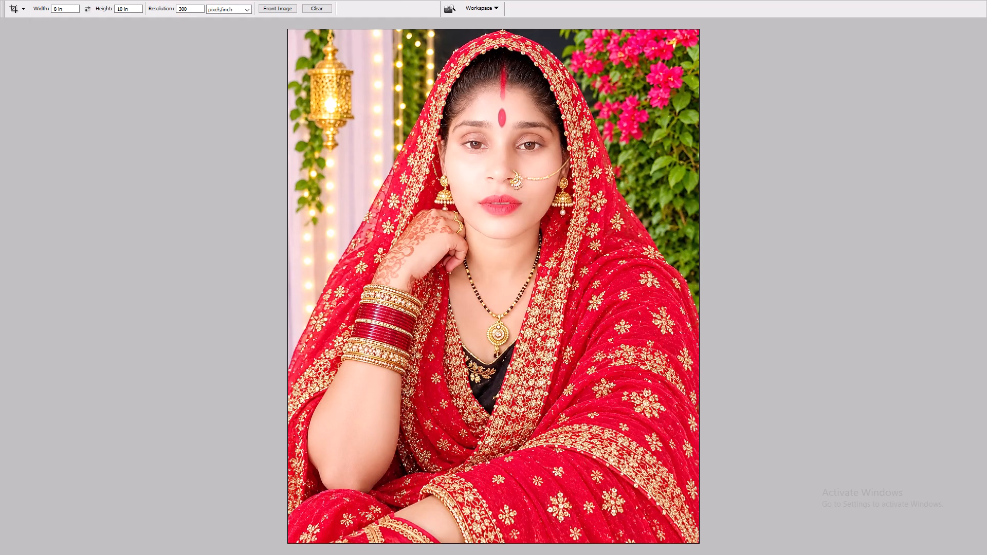
Draw a rectangular marquee from the upper forehead down to the necklace pendant.
key("Tab")
key("m")
left_click_drag(444, 89, 524, 286)
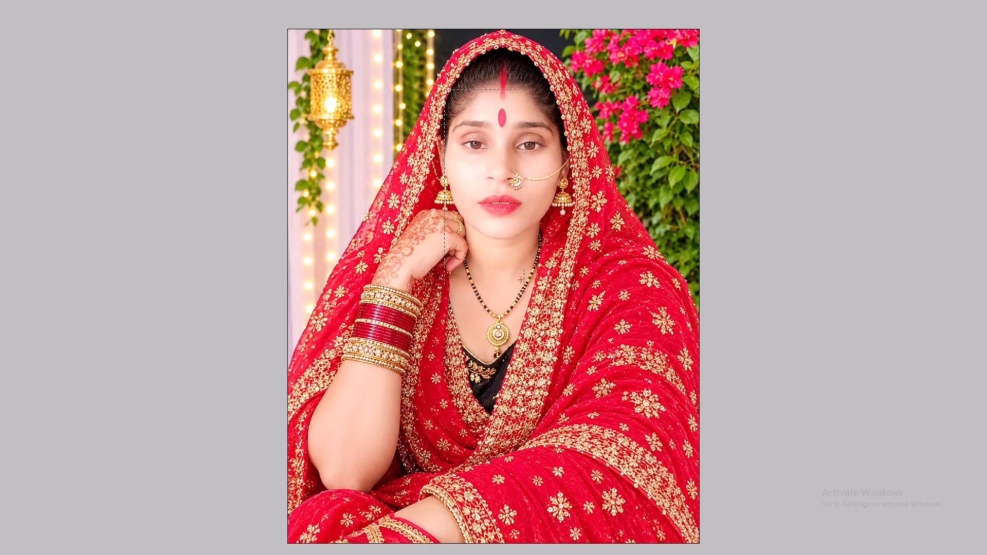
left_click_drag(524, 286, 531, 342)
left_click_drag(504, 294, 481, 239)
left_click_drag(485, 236, 478, 228)
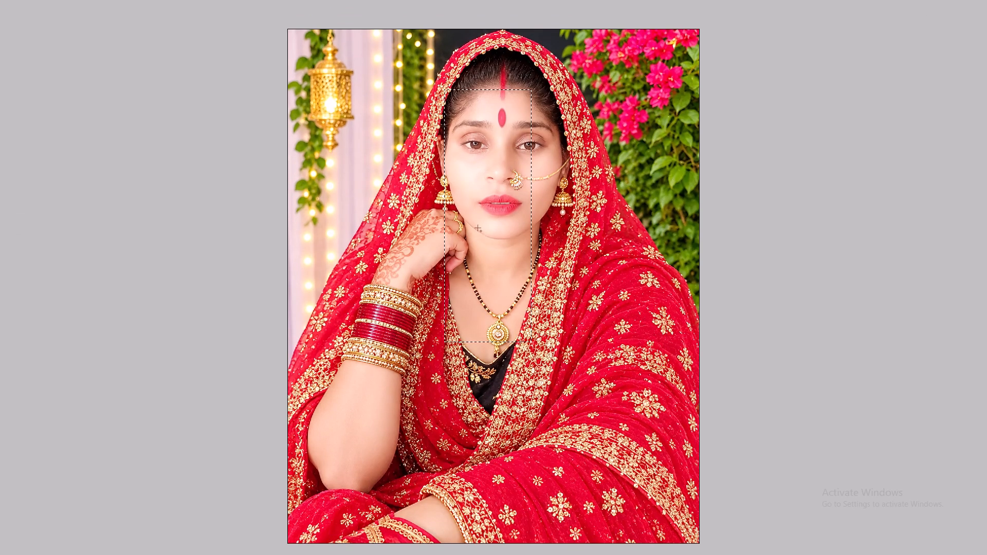
key("Tab")
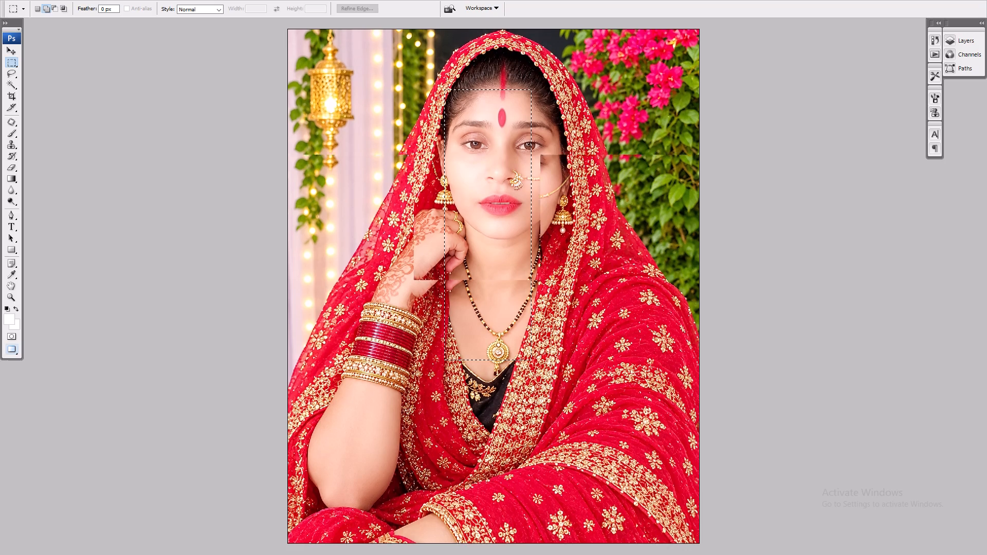
right_click(9, 58)
left_click(48, 63)
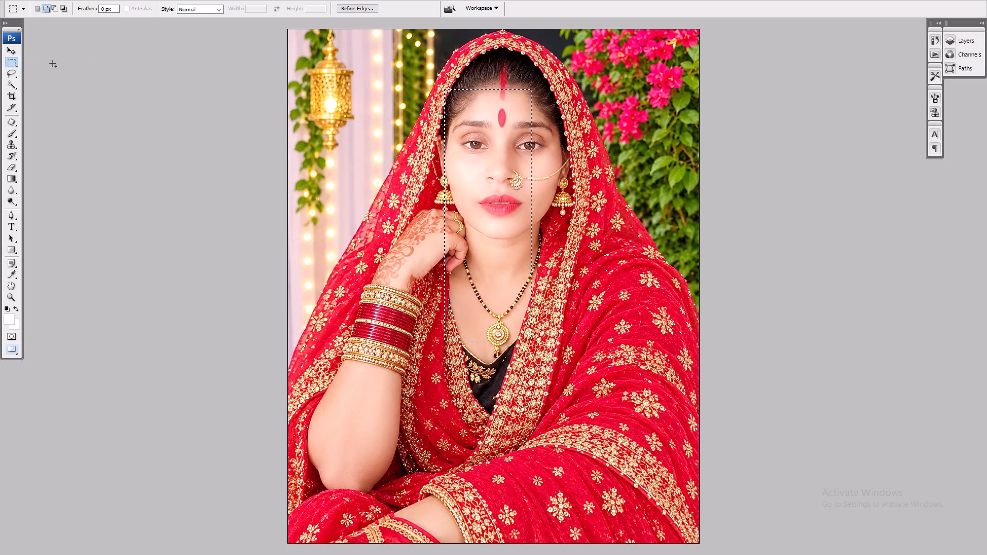
key("Tab")
Nudge the selection outline up and to the left so one edge runs just beside the bindi.
left_click_drag(459, 196, 454, 192)
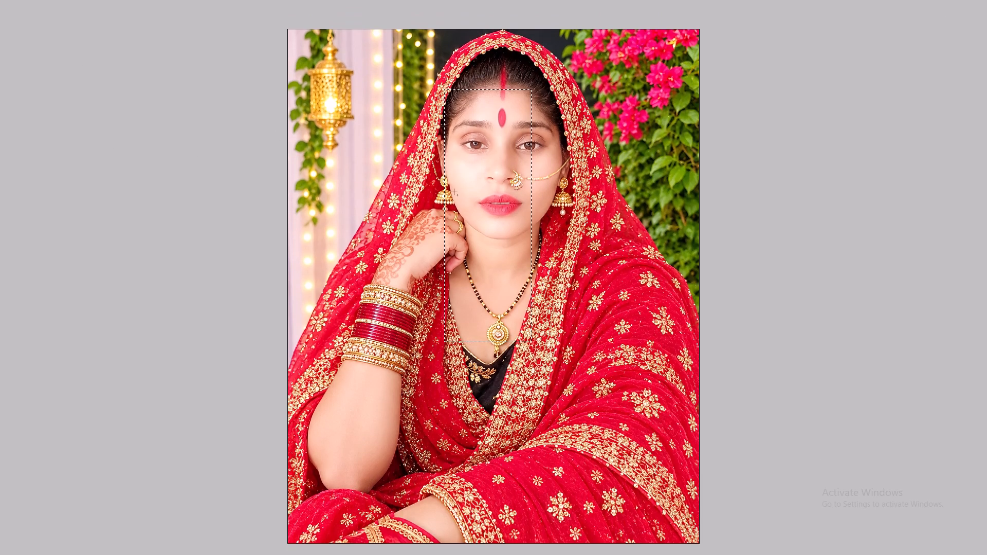
key("shift+Left")
key("shift+Left")
key("shift+Left")
key("shift+Left")
key("shift+Left")
key("shift+Up")
key("shift+Left")
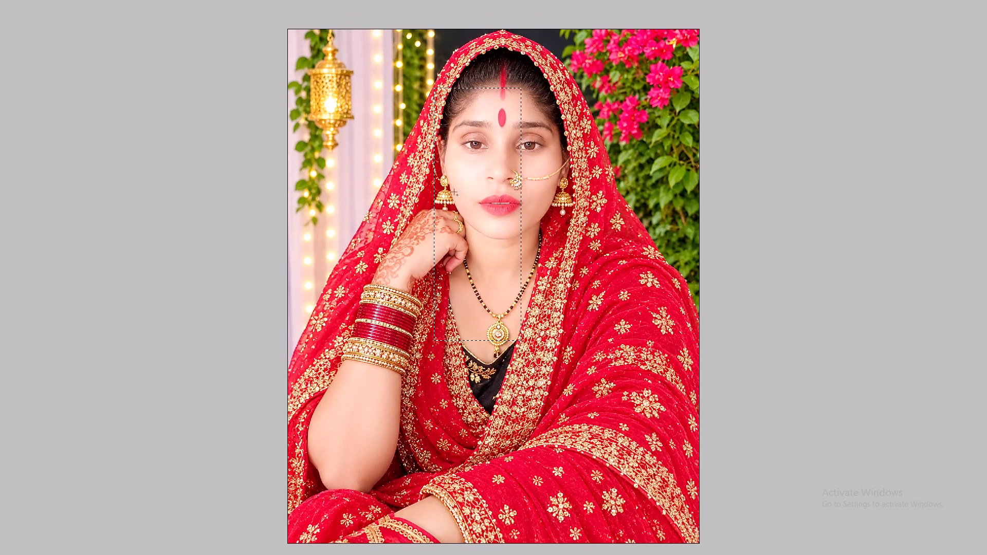
key("shift+Left")
key("shift+Up")
key("shift+Left")
key("shift+Up")
key("shift+Left")
key("shift+Up")
key("shift+Left")
key("shift+Up")
key("shift+Left")
key("shift+Left")
key("shift+Left")
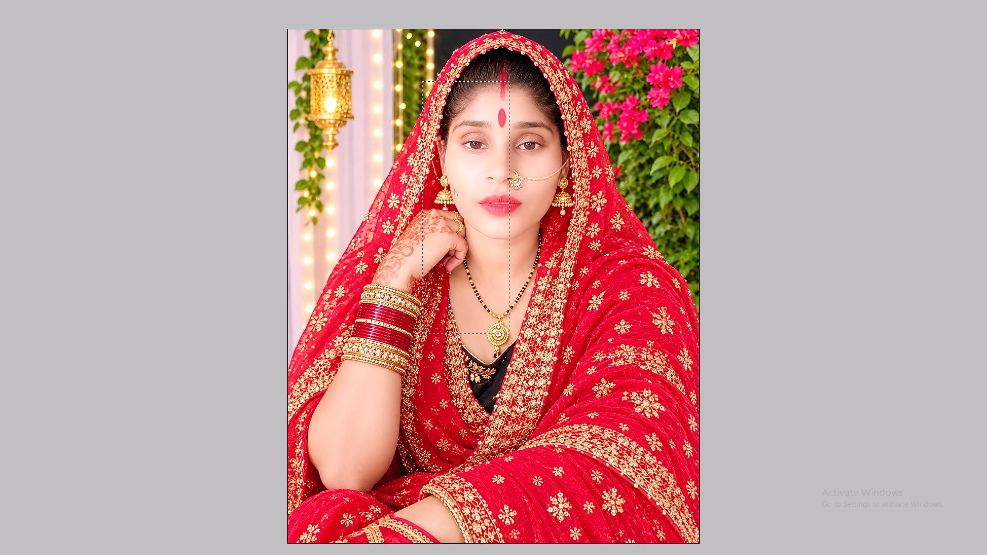
key("shift+Up")
key("shift+Left")
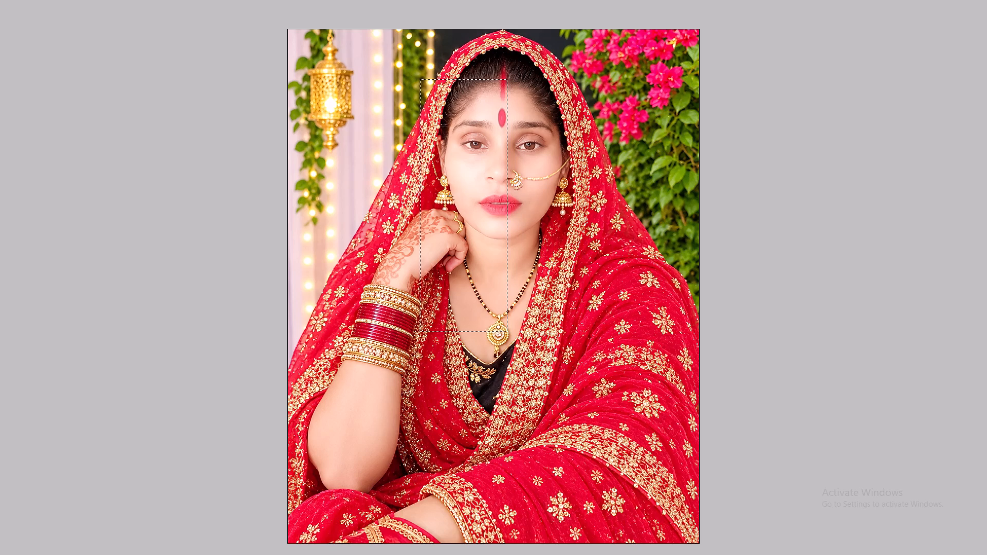
Add a second rectangle over the raised hand to the selection and feather it by 45 pixels.
left_click_drag(406, 209, 486, 287, "alt")
key("ctrl+alt+d")
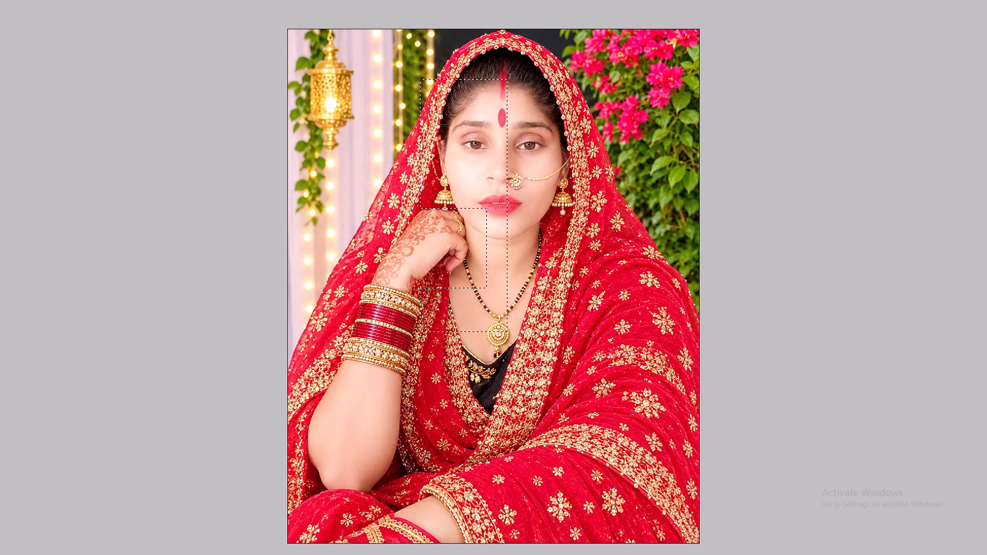
type("45")
key("Return")
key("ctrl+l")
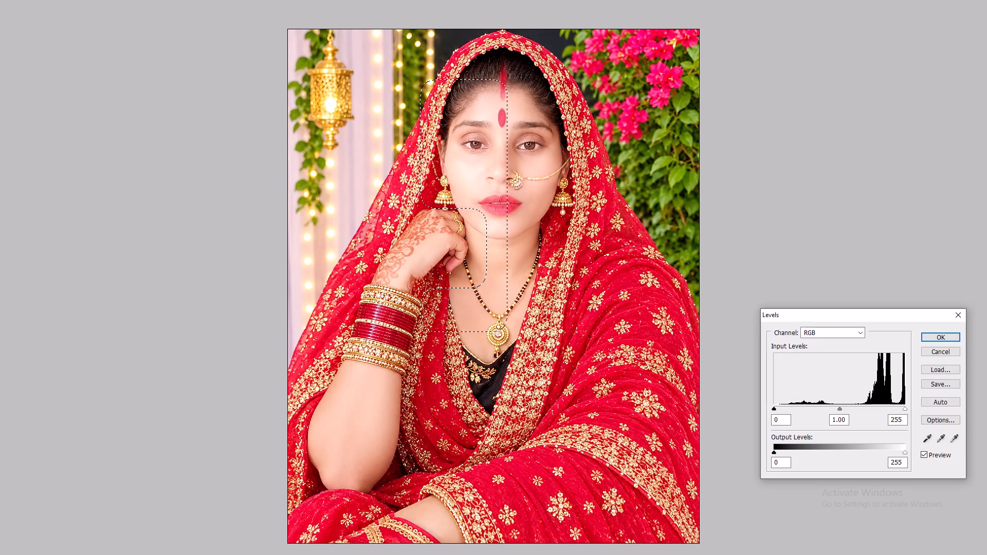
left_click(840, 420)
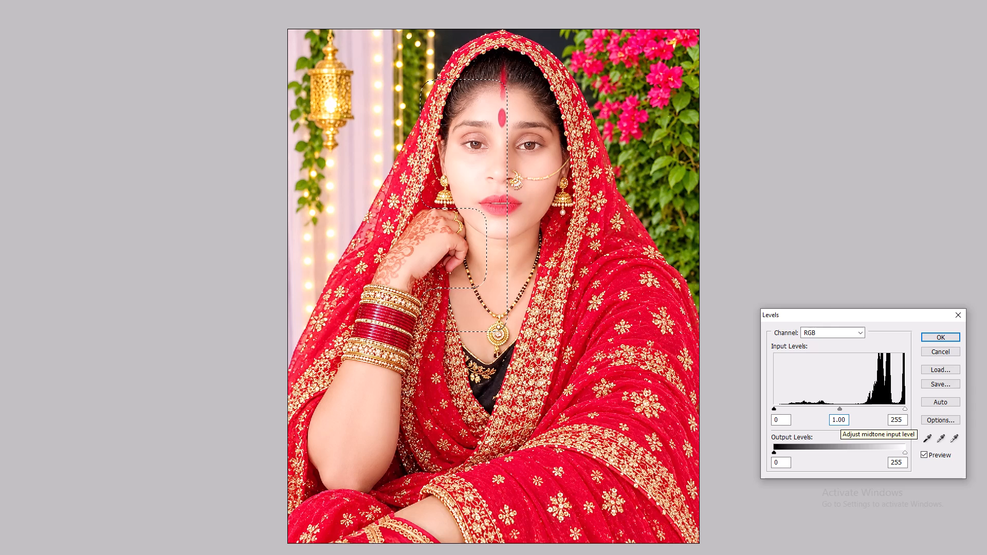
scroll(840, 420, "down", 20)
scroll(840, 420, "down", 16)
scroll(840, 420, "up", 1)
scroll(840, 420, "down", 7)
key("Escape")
Darken the portrait's midtones with Levels, setting the midtone input level to 0.76.
key("v")
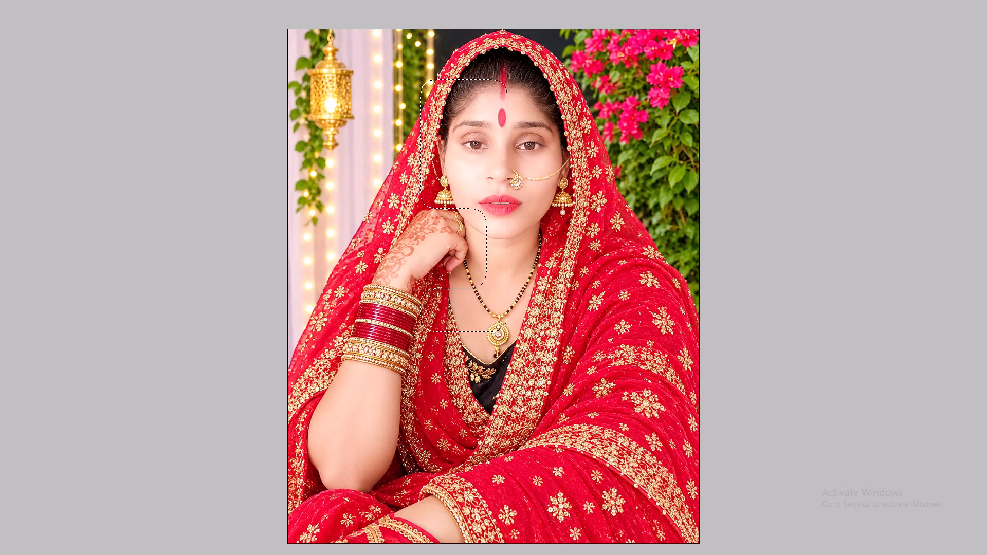
right_click(662, 318)
left_click(679, 320)
key("ctrl+l")
left_click_drag(844, 423, 837, 419)
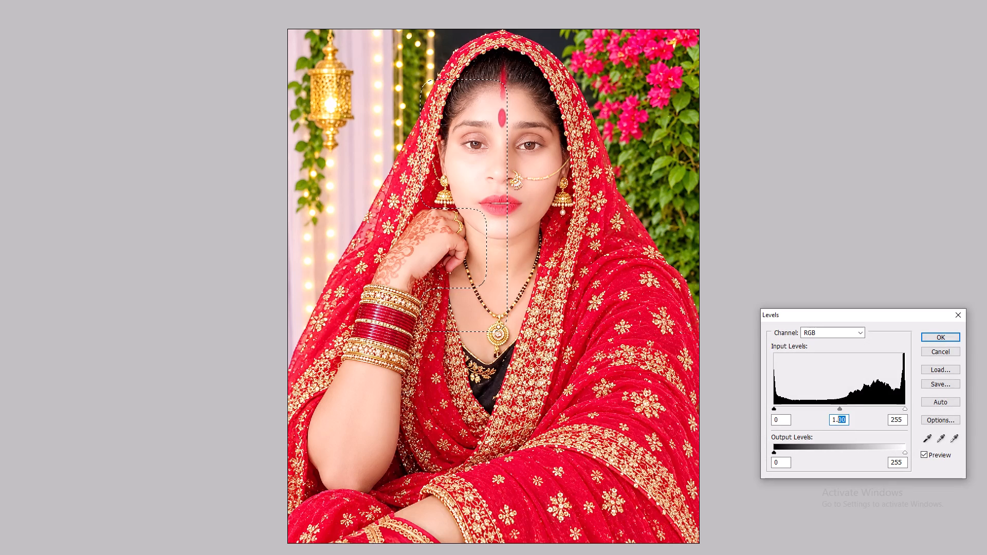
scroll(837, 418, "down", 20)
scroll(837, 418, "down", 9)
scroll(836, 418, "up", 5)
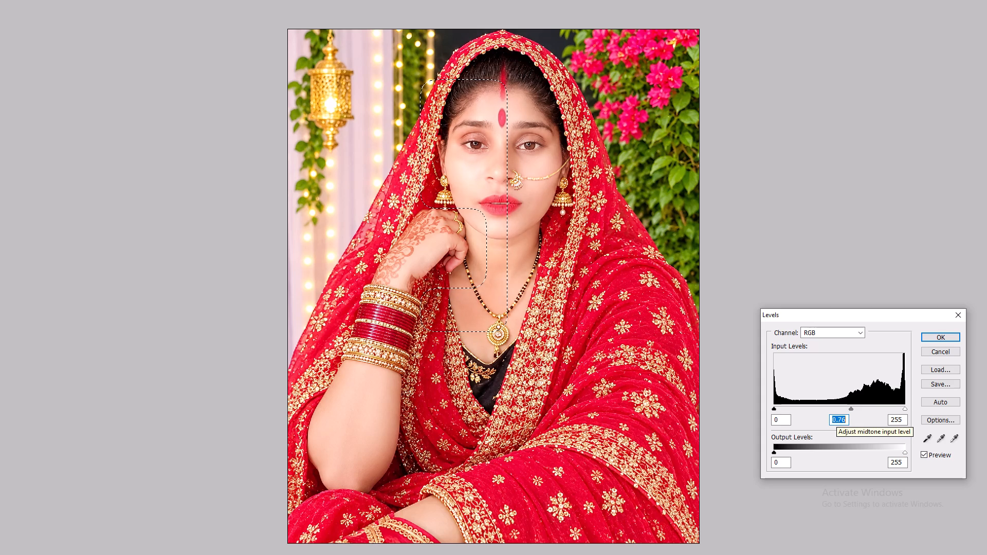
key("Return")
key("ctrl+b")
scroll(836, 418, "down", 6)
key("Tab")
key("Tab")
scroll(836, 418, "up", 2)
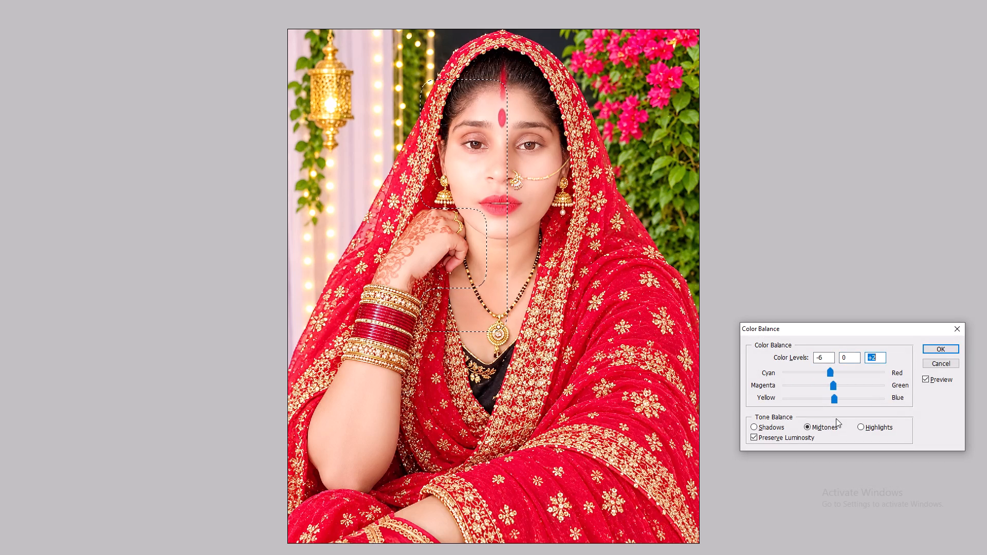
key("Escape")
Clear the selection and soften the skin along the lower nose bridge and above its tip with the Clone Stamp.
key("ctrl+d")
key("v")
key("ctrl+space")
left_click_drag(411, 121, 535, 209, "ctrl")
key("s")
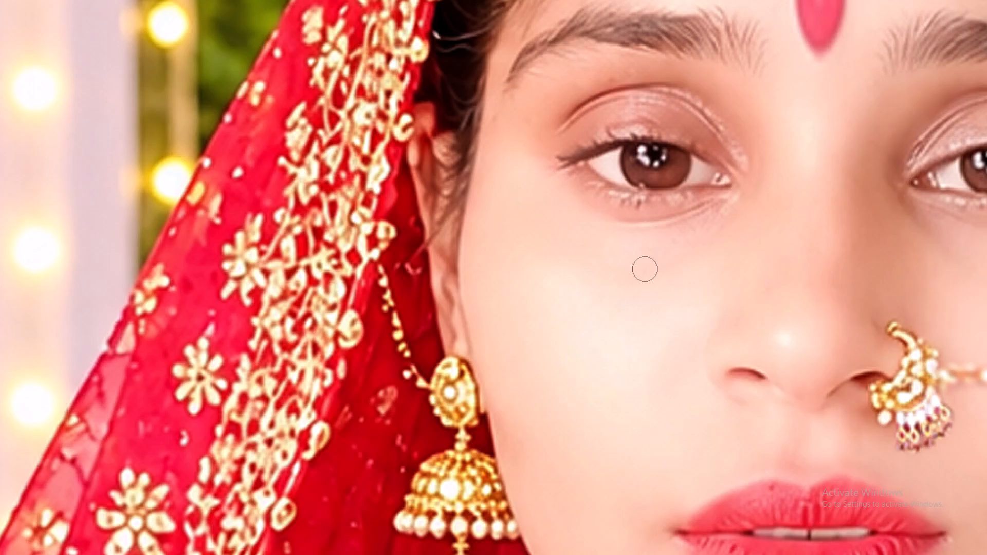
key("s")
key("space")
left_click_drag(756, 337, 574, 256)
key("ctrl+plus")
key("bracketright")
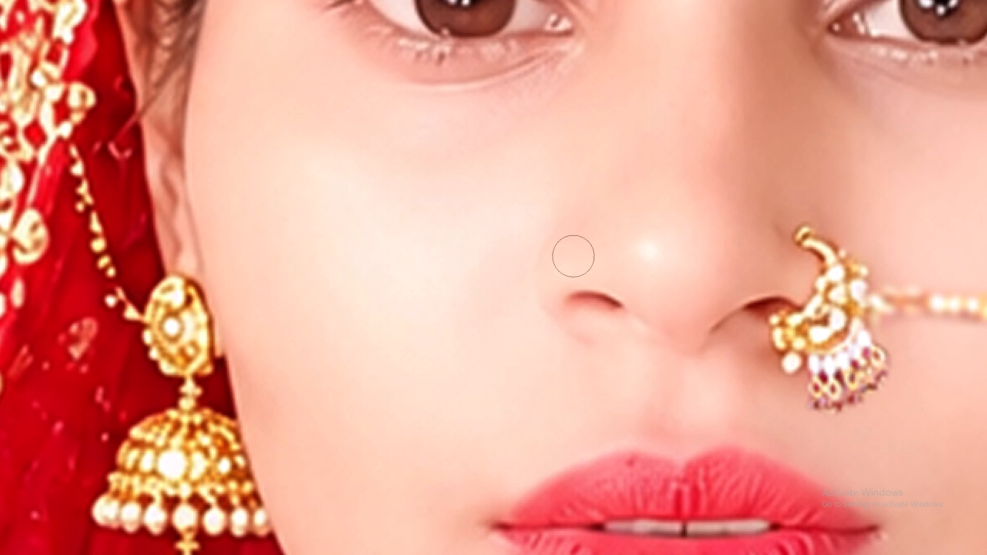
key("ctrl+plus")
key("space")
key("Return")
key("space")
left_click_drag(704, 205, 550, 289)
key("Tab")
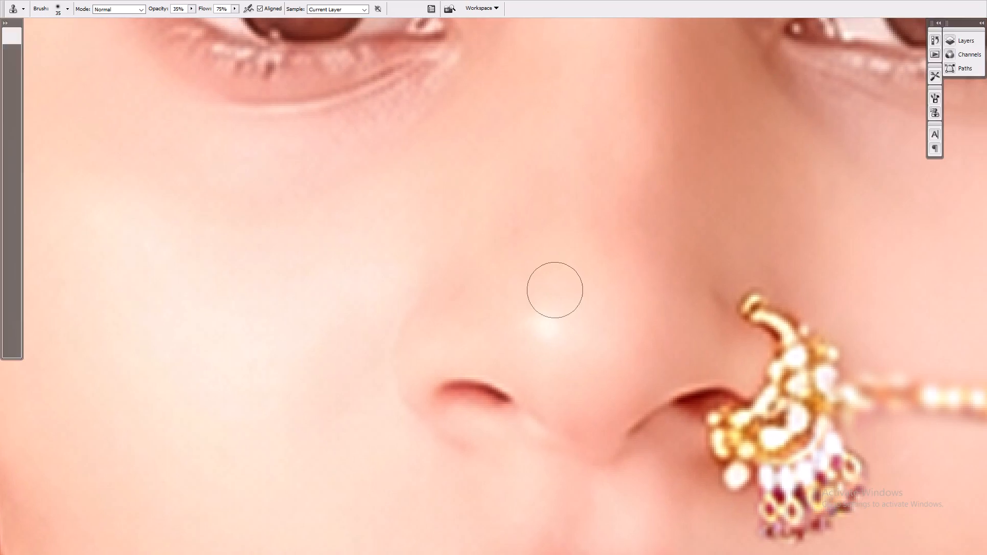
key("Tab")
left_click_drag(560, 250, 554, 275, "alt")
left_click_drag(549, 290, 541, 318)
left_click(541, 321)
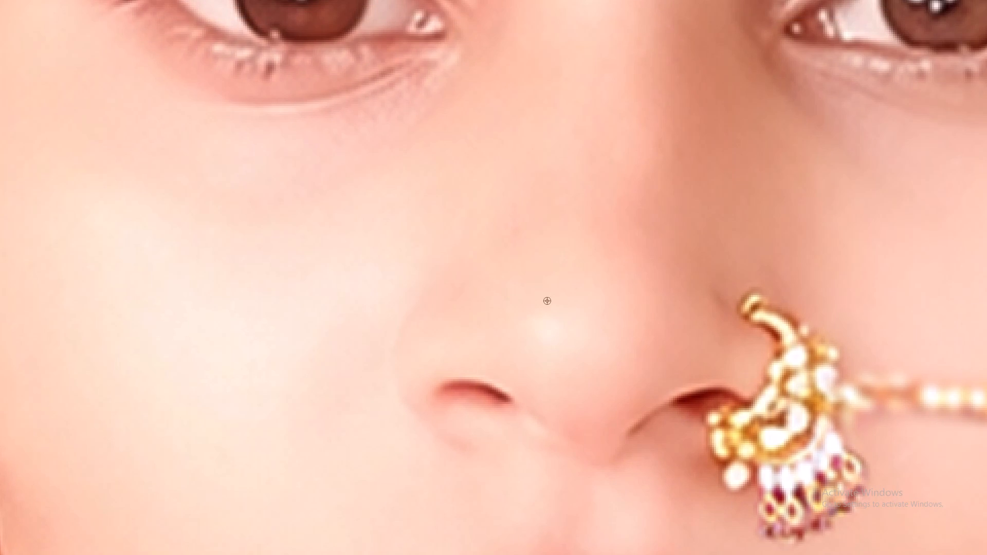
left_click_drag(539, 297, 537, 313, "alt")
left_click(538, 330)
Blend the highlight on the nose tip with a larger Clone Stamp brush.
key("space")
left_click_drag(555, 258, 542, 344)
type("]]")
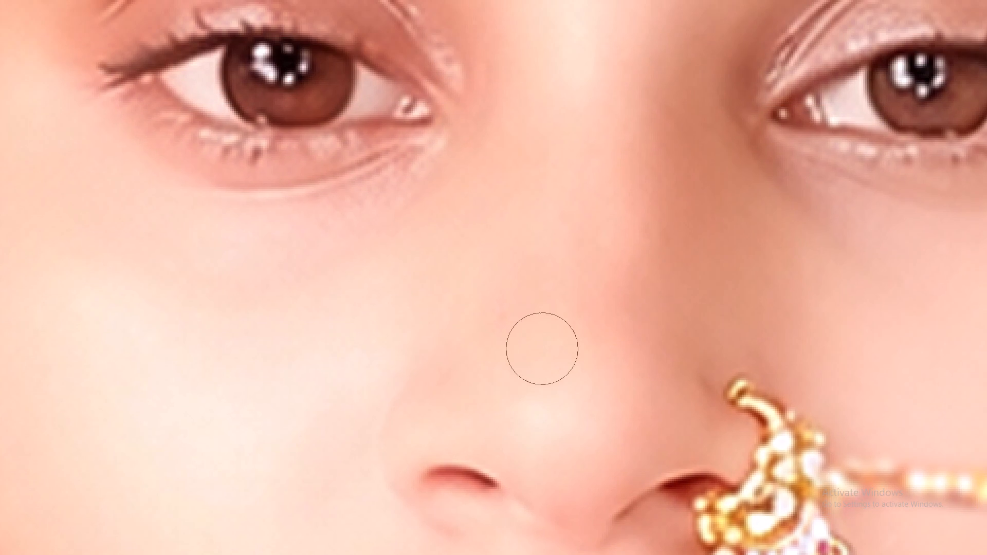
left_click_drag(524, 383, 525, 391, "alt")
left_click_drag(526, 397, 534, 409)
left_click(534, 409)
Select the shaded skin on the neck and cheek, and extend the selection to similar tones across the portrait.
key("ctrl+0")
key("ctrl+plus")
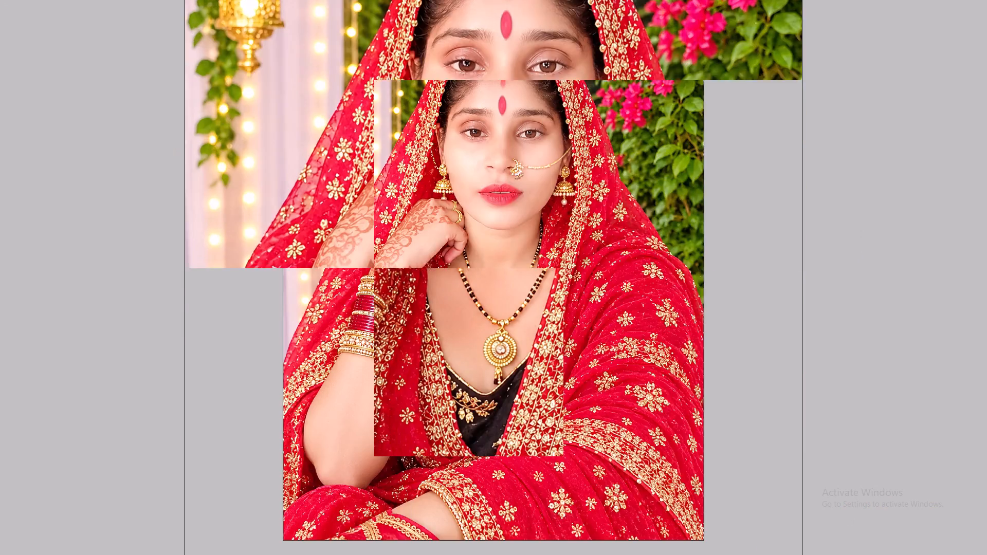
key("ctrl+plus")
key("space")
left_click_drag(585, 220, 569, 330)
key("v")
key("w")
left_click(540, 274, "shift")
right_click(540, 274)
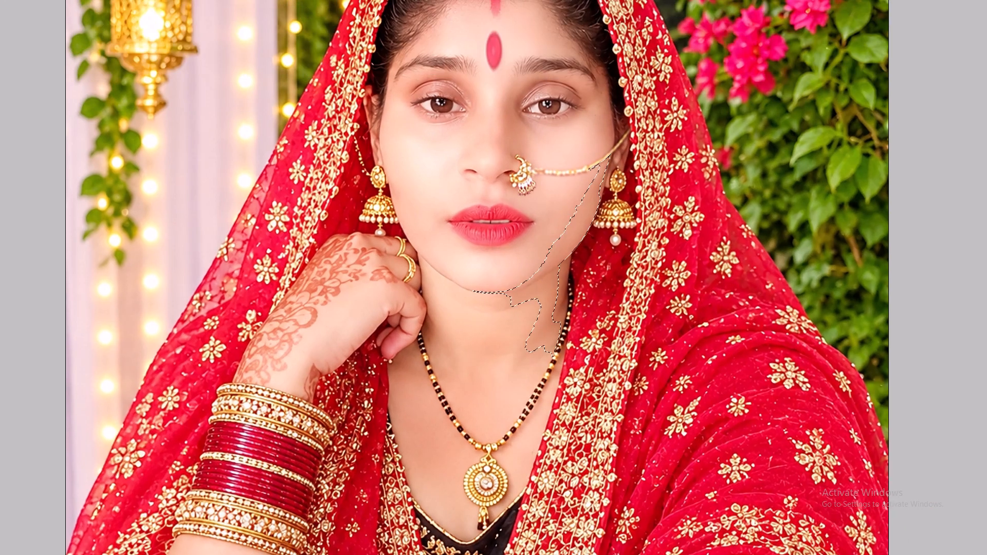
left_click(575, 320)
right_click(539, 276)
left_click(568, 332)
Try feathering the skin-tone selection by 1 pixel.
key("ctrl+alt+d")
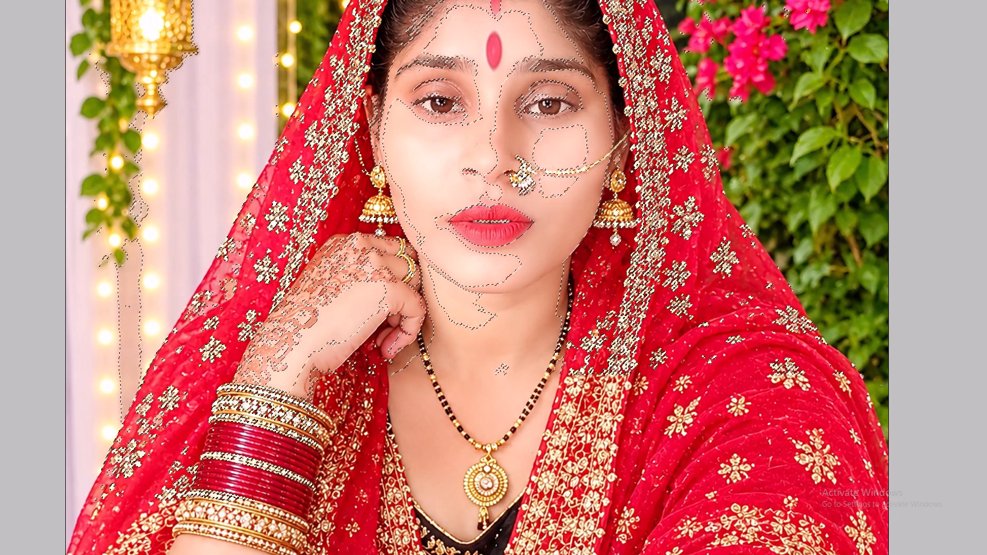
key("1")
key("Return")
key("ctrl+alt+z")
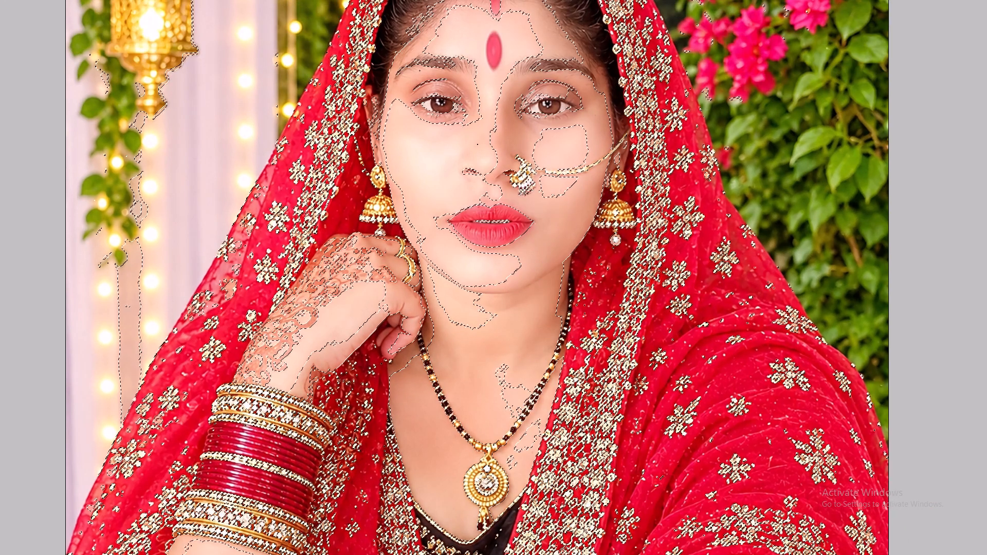
Feather the skin-tone selection by 25 pixels.
key("ctrl+alt+d")
key("ctrl+alt+d")
type("25")
key("Return")
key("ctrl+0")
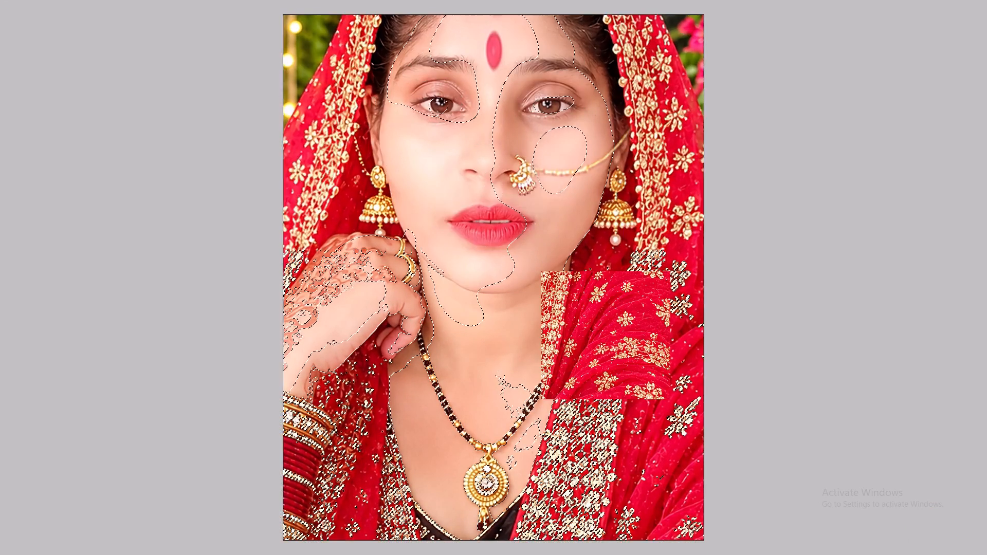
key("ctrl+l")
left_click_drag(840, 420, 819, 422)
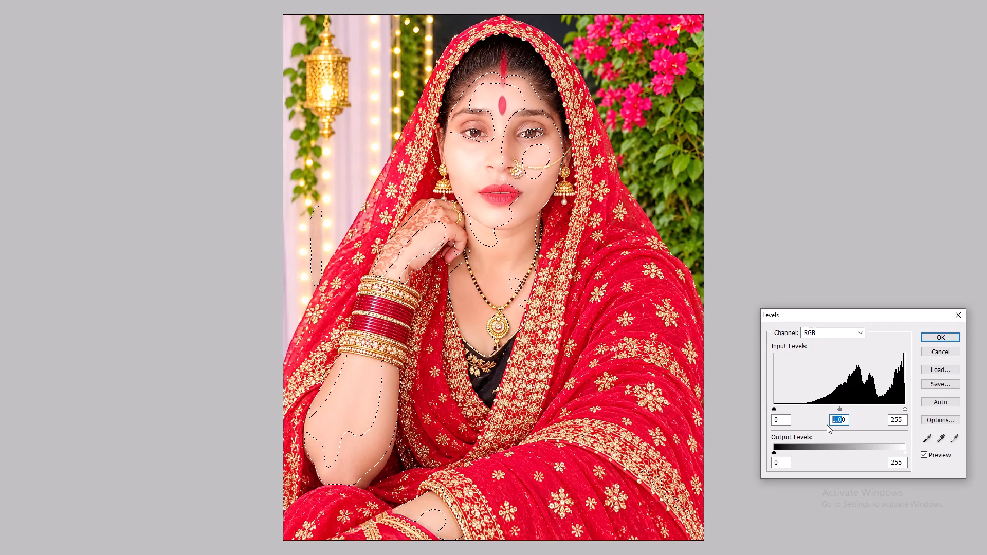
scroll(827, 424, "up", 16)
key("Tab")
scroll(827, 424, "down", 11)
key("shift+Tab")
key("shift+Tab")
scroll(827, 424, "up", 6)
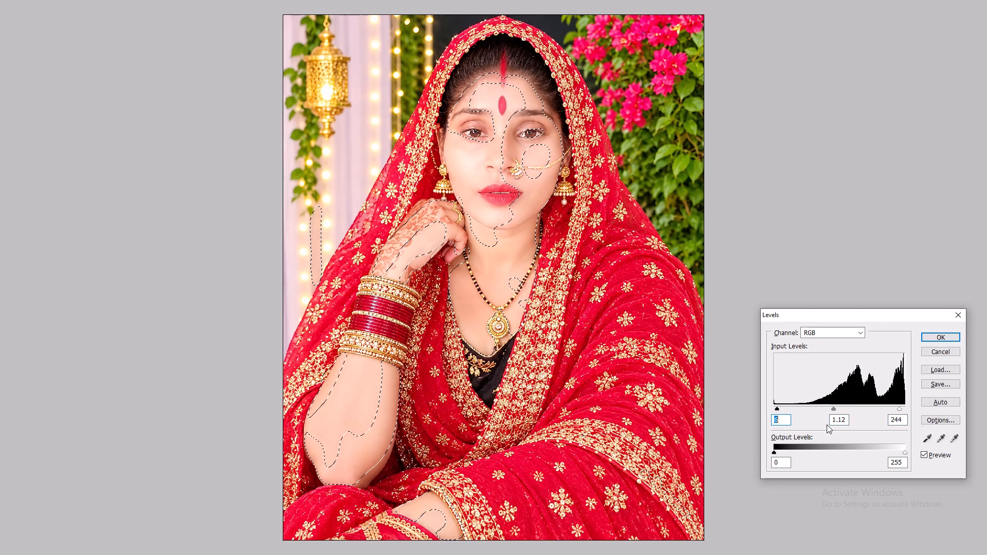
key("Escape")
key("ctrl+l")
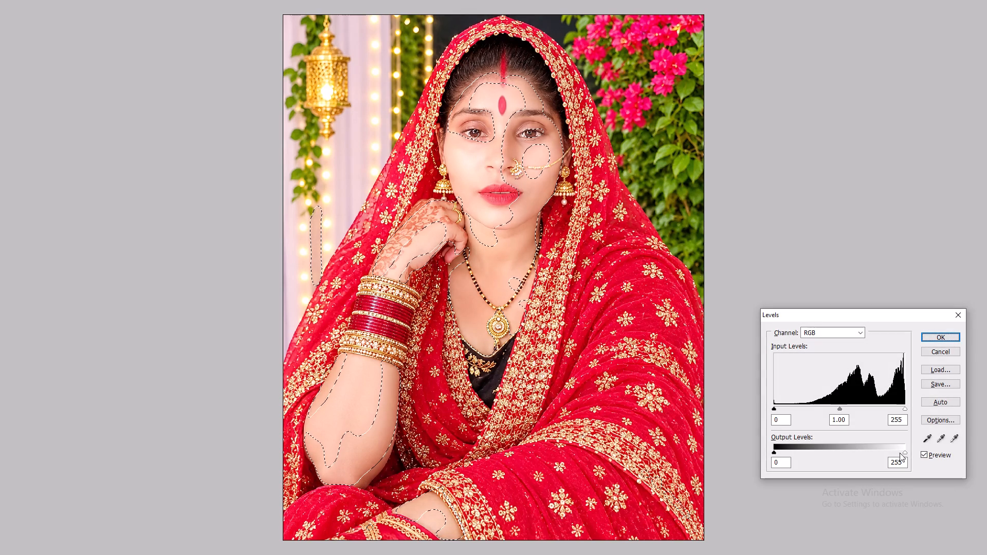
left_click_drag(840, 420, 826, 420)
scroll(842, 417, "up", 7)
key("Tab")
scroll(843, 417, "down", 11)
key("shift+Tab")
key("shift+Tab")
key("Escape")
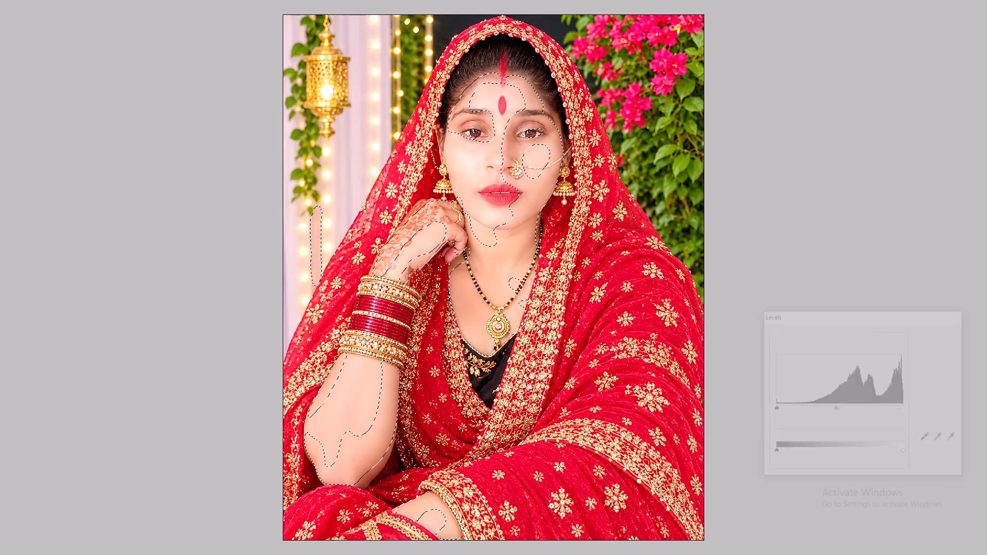
Apply Levels to the selected skin tones with the midtone input level at 1.01, and compare before and after.
key("ctrl+l")
left_click(843, 417)
scroll(843, 417, "up", 2)
scroll(843, 417, "down", 1)
key("shift+Tab")
key("shift+Tab")
scroll(843, 417, "up", 6)
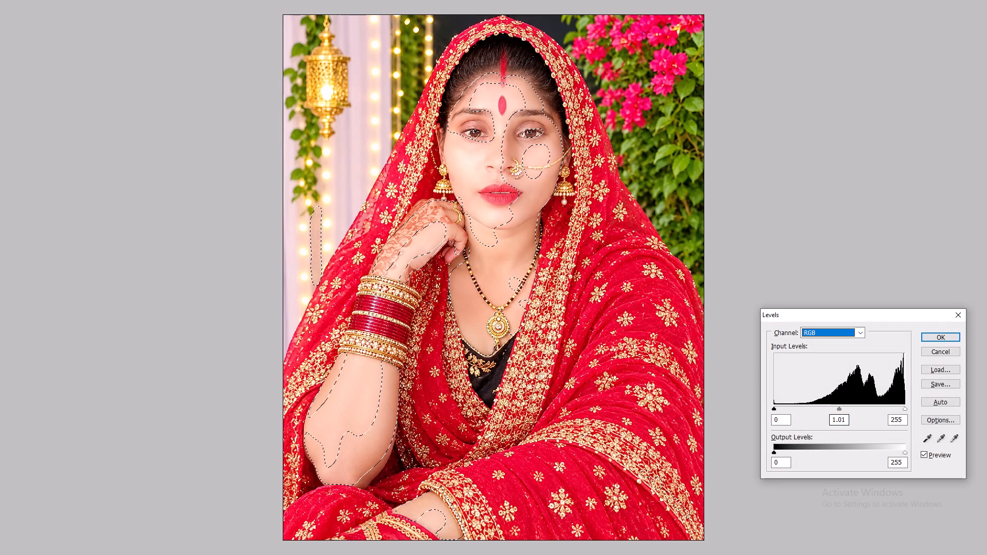
key("Tab")
scroll(843, 417, "up", 10)
key("Return")
key("ctrl+alt+z")
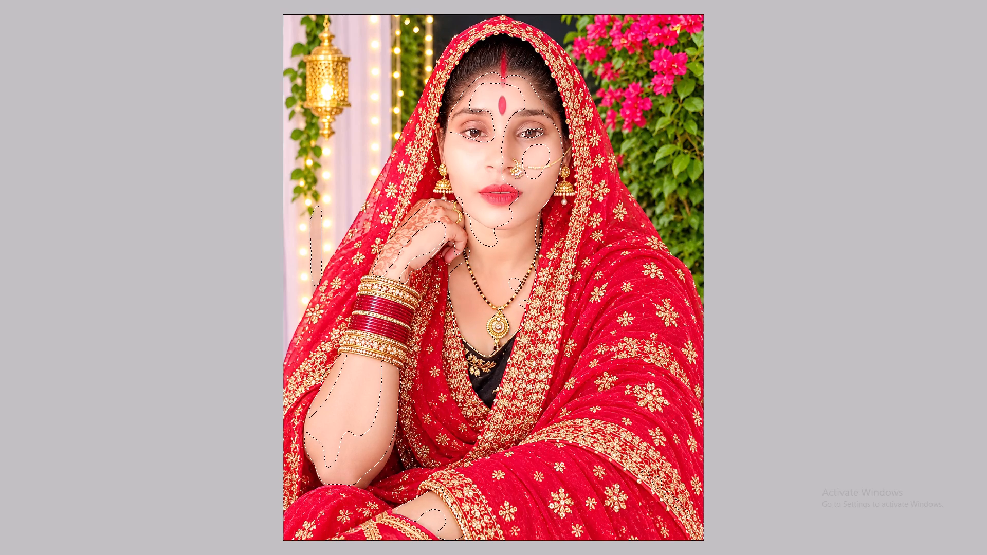
key("ctrl+z")
Replace the selection with a rectangular marquee over the hand-side half of the face, brow to chin, and nudge it slightly toward the hand side.
key("ctrl+d")
key("m")
left_click_drag(405, 108, 521, 215)
left_click_drag(506, 196, 499, 187)
key("shift+Left")
key("shift+Left")
key("shift+Left")
key("shift+Left")
key("shift+Left")
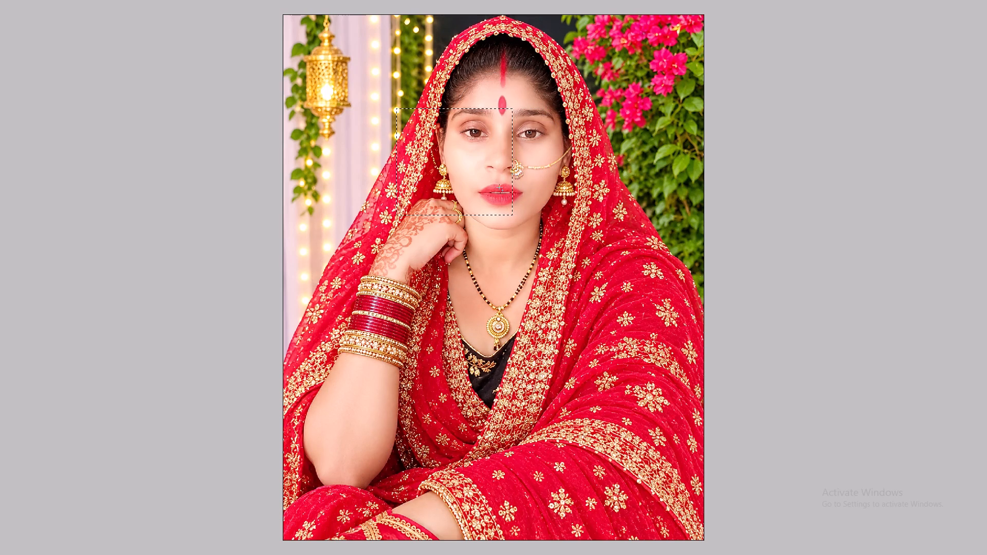
Subtract the veil area beside the face from the marquee and feather the selection by 45 pixels.
left_click_drag(340, 85, 434, 226, "alt")
key("ctrl+alt+d")
type("45")
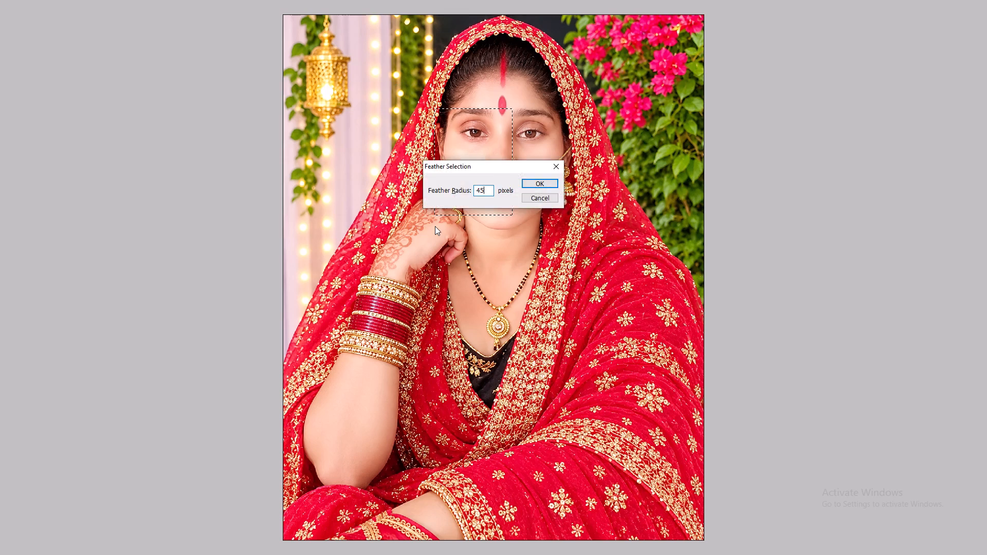
key("Return")
Darken the selected half of the face with Levels, setting the midtone input level to 0.72.
key("ctrl+l")
left_click_drag(830, 423, 842, 421)
left_click_drag(830, 418, 821, 418)
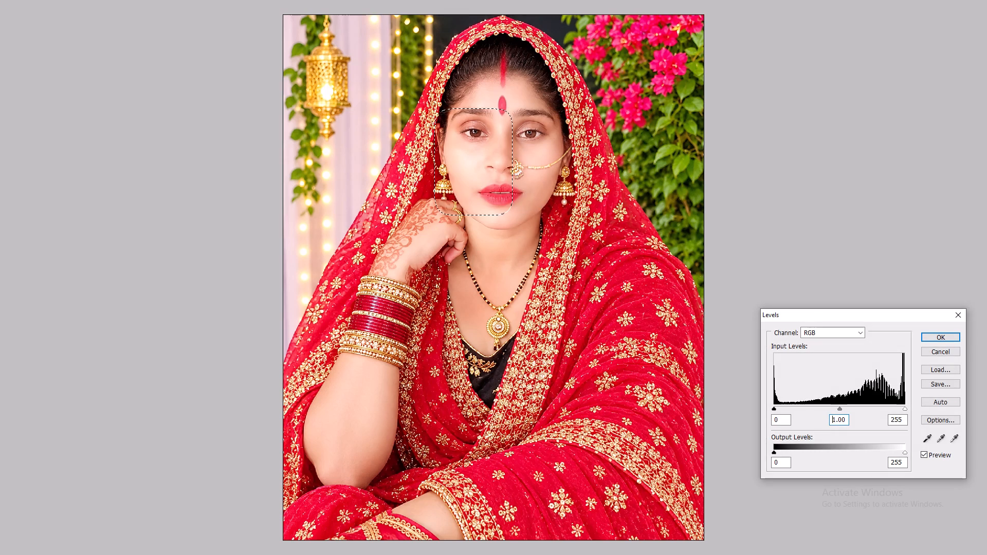
left_click_drag(848, 419, 814, 420)
scroll(834, 415, "down", 17)
scroll(834, 415, "up", 1)
scroll(834, 415, "down", 2)
scroll(834, 415, "up", 1)
scroll(834, 415, "down", 5)
scroll(834, 415, "up", 1)
scroll(834, 415, "down", 5)
scroll(834, 415, "up", 1)
scroll(834, 415, "down", 3)
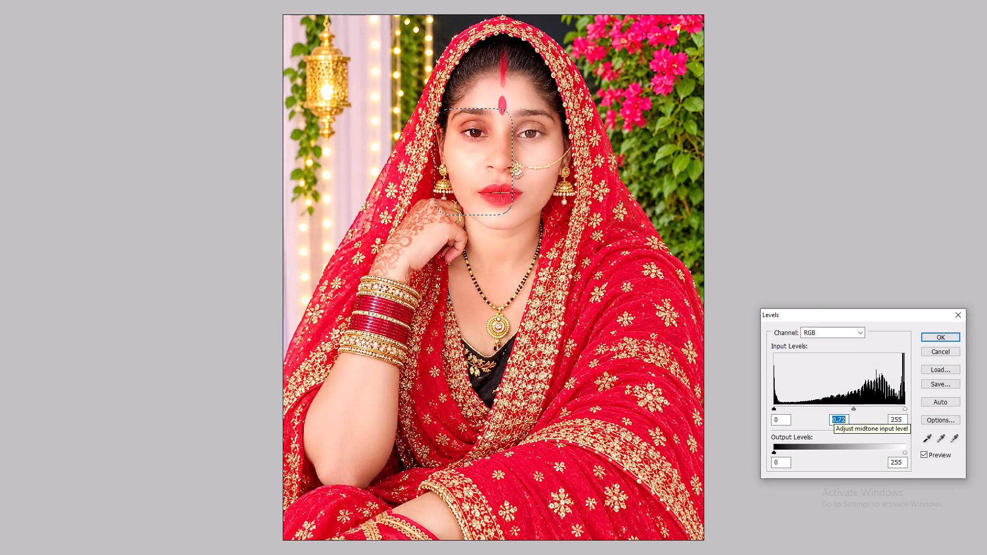
key("Return")
Balance the selected face area's midtones with Color Balance, using green 0 and blue +10 and fine-tuning cyan–red, and compare before and after.
key("ctrl+b")
key("Tab")
key("Tab")
scroll(838, 415, "up", 3)
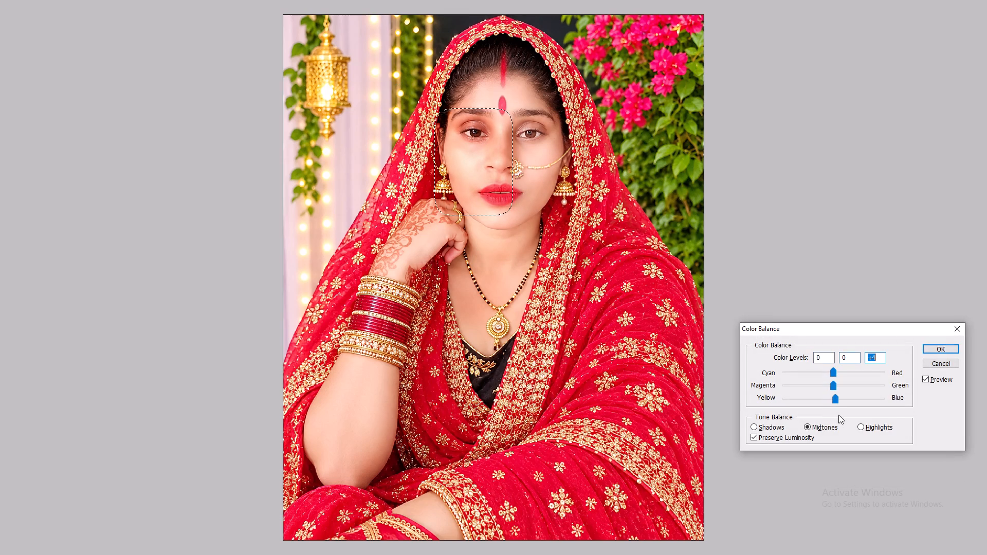
scroll(838, 415, "up", 7)
key("shift+Tab")
scroll(838, 415, "up", 5)
scroll(838, 415, "down", 7)
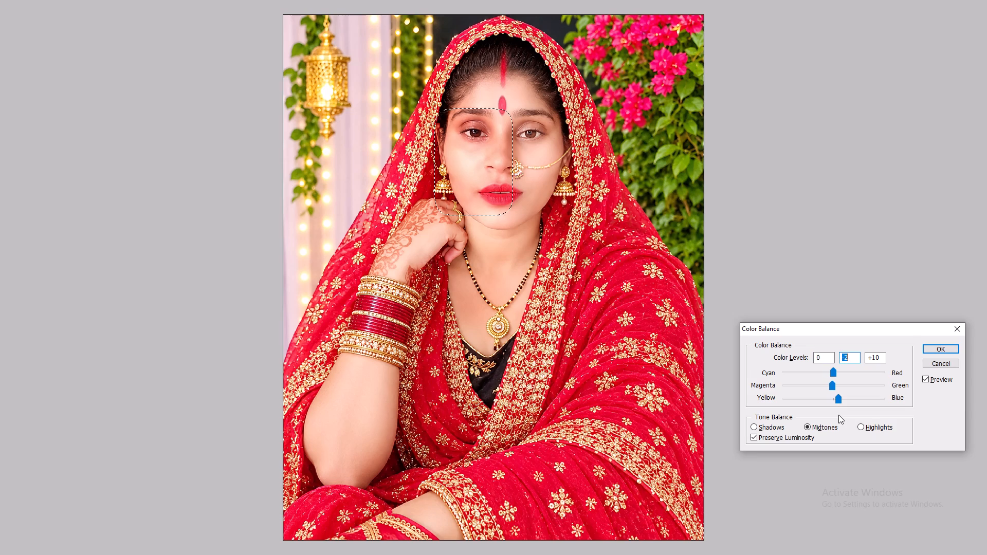
scroll(838, 415, "up", 7)
scroll(838, 415, "down", 8)
scroll(838, 415, "up", 4)
key("0")
key("Tab")
key("shift+Tab")
key("shift+Tab")
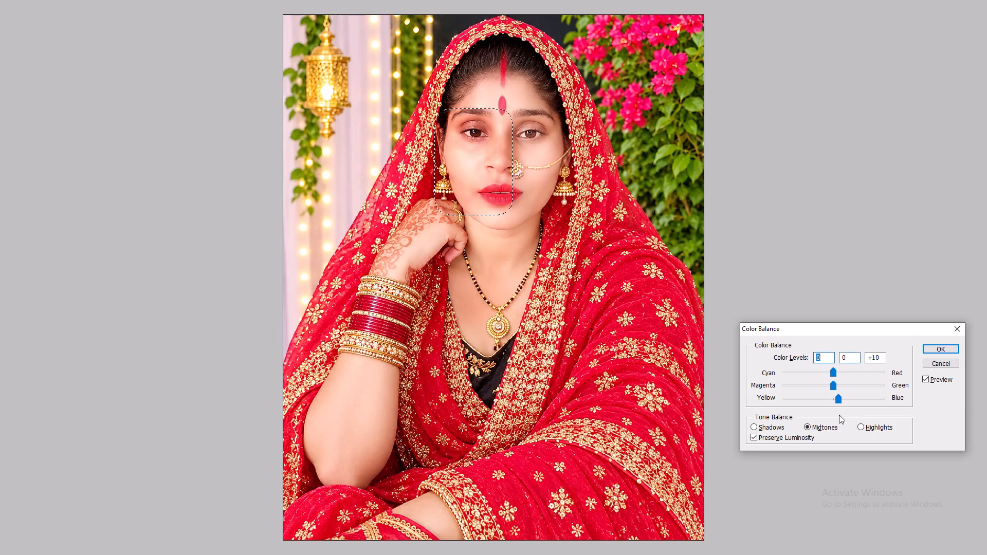
scroll(839, 415, "down", 8)
scroll(849, 413, "up", 1)
scroll(849, 413, "down", 5)
key("Return")
key("ctrl+plus")
key("ctrl+alt+z")
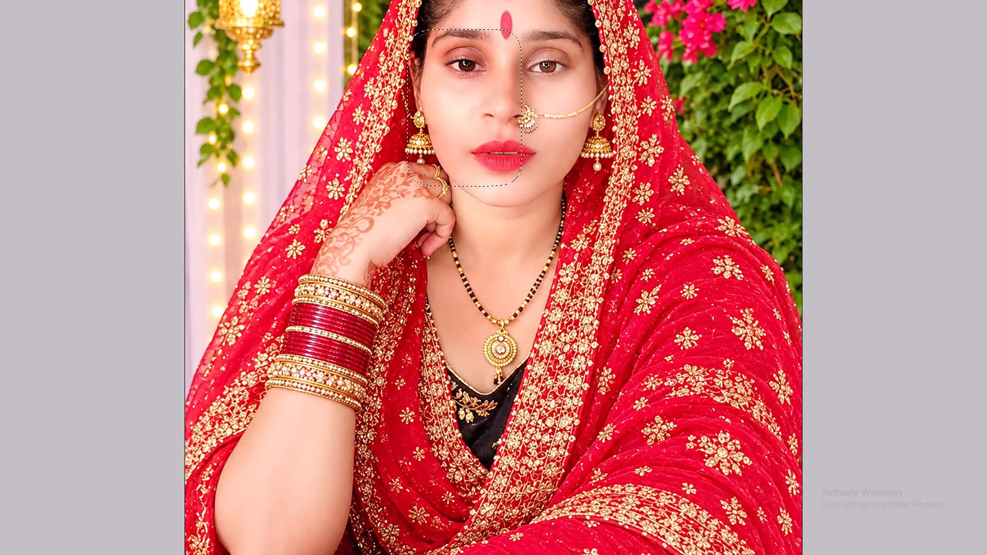
key("ctrl+z")
Clear the selection and select the shaded skin on the nose-ring side, from the nose bridge and eye down to the neck.
key("ctrl+d")
key("w")
left_click(516, 78)
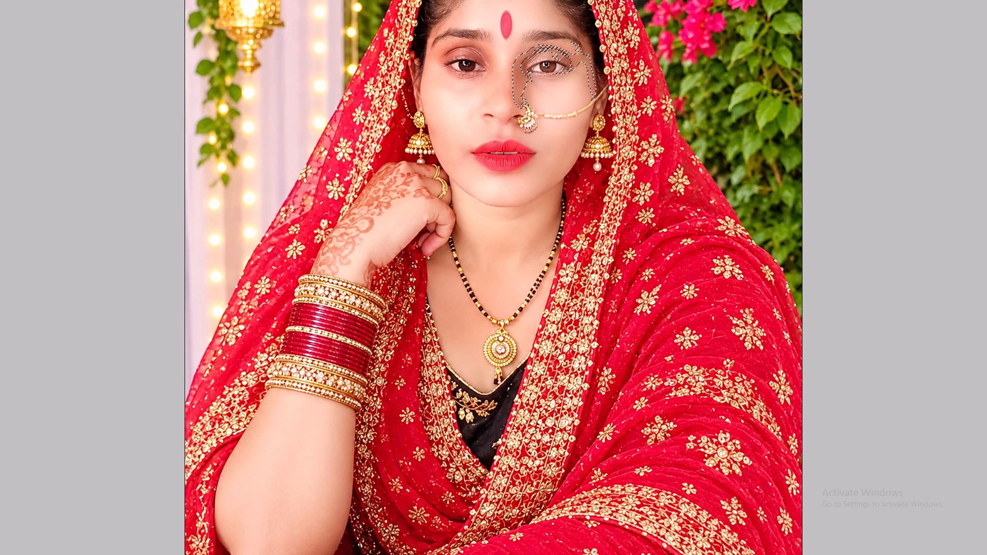
left_click(516, 83, "shift")
double_click(513, 87, "shift")
key("space")
left_click_drag(513, 81, 510, 184)
left_click(508, 189, "shift")
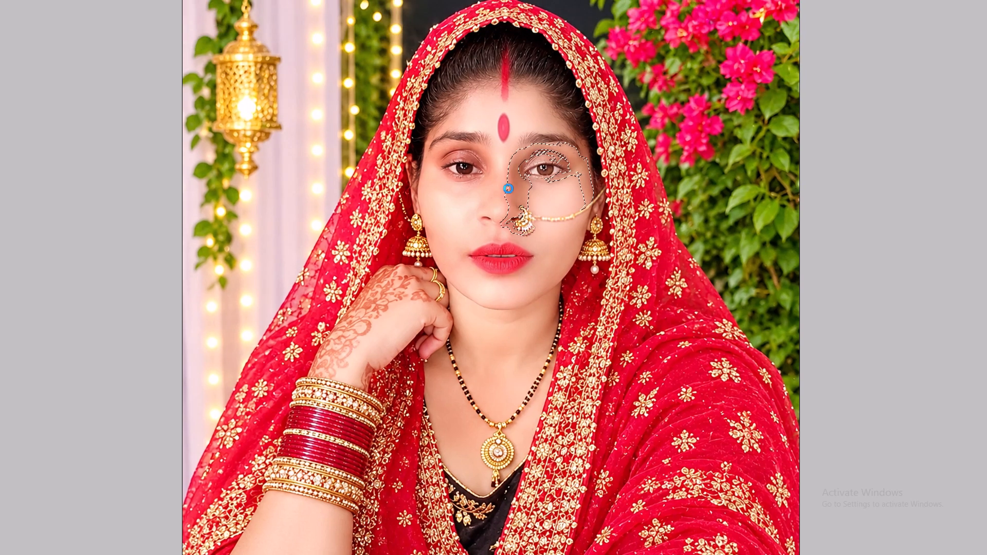
Feather the shaded-skin selection by 12 pixels four times in a row.
key("ctrl+plus")
key("ctrl+alt+d")
type("12")
key("Return")
key("ctrl+alt+d")
key("Return")
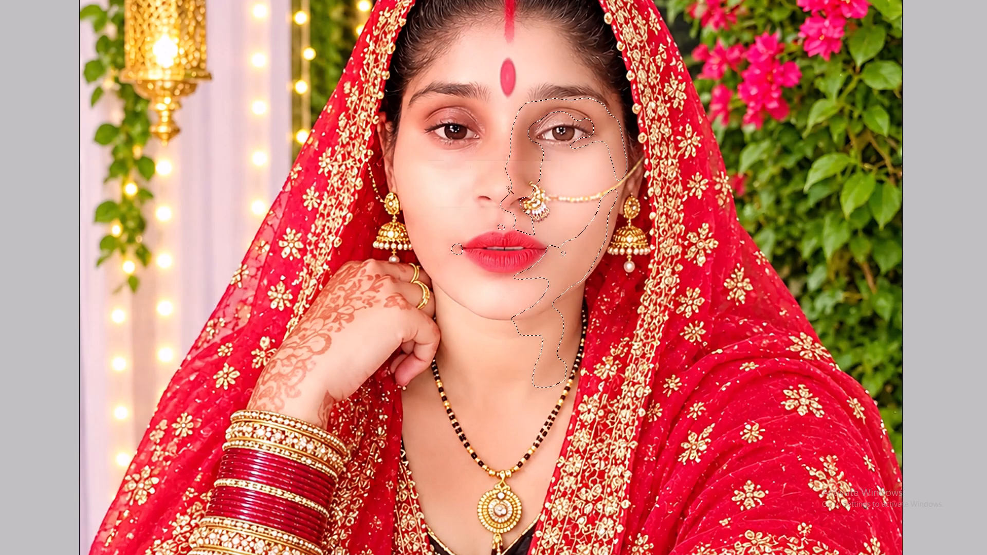
key("ctrl+alt+d")
key("Return")
key("ctrl+alt+d")
key("Return")
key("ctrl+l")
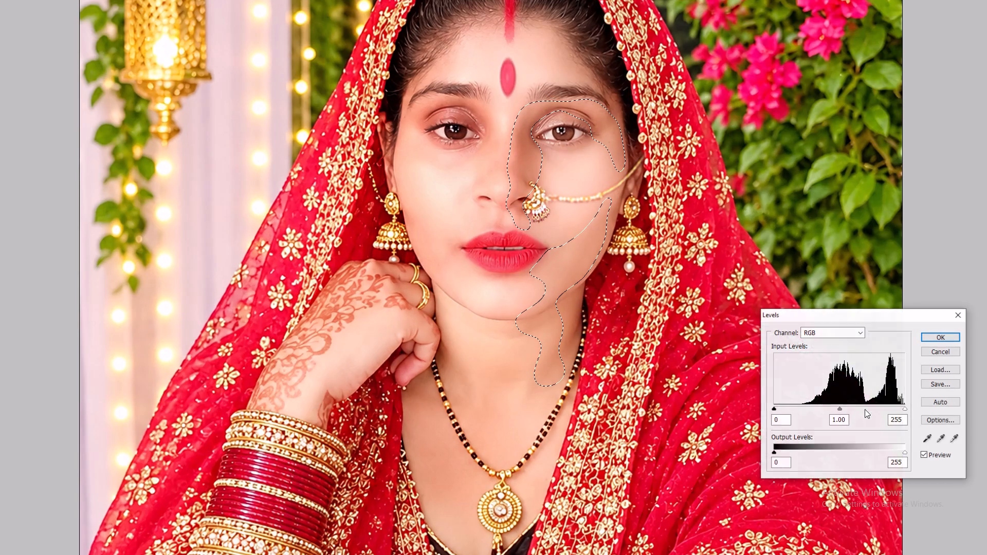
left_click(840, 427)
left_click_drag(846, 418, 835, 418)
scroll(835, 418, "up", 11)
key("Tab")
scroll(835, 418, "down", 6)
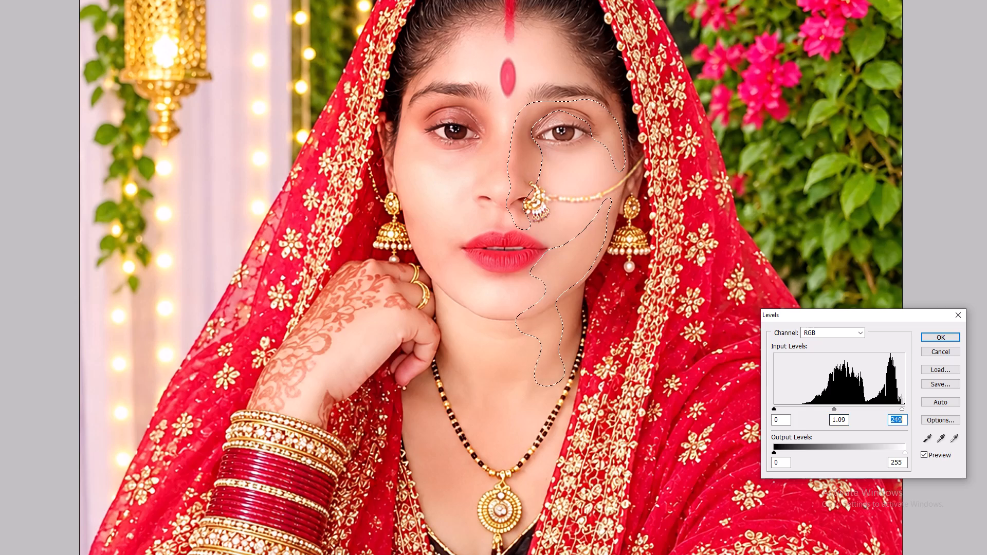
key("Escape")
Brighten the feathered shaded-skin selection with Levels, adjusting the midtone and white input levels.
key("ctrl+l")
left_click(835, 418)
key("Tab")
scroll(835, 418, "up", 3)
scroll(835, 418, "down", 1)
key("shift+Tab")
key("shift+Tab")
key("Return")
Clear the selection, select the shaded skin beside the nose and around the nose-ring-side eye, and feather it twice.
key("ctrl+plus")
key("ctrl+d")
key("space")
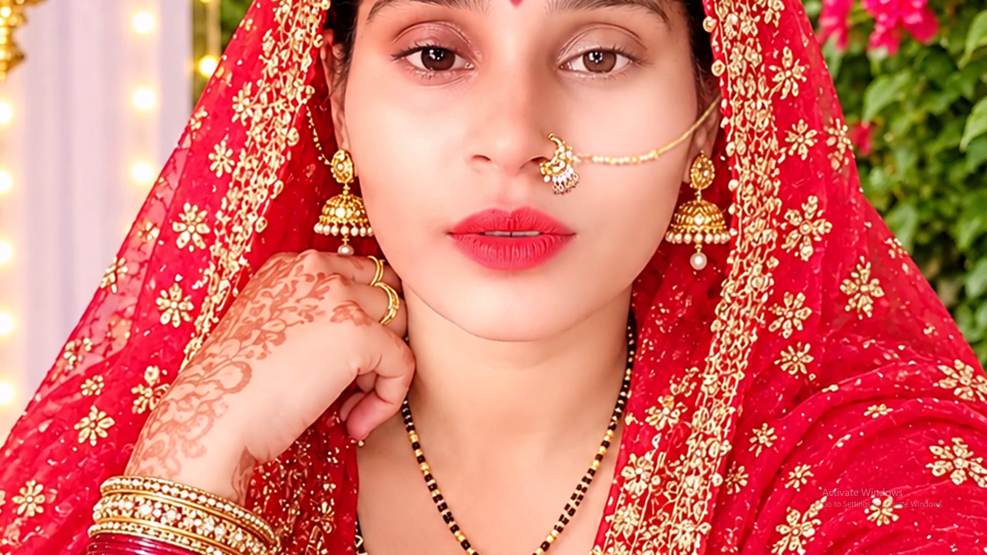
left_click_drag(560, 144, 564, 244)
key("w")
left_click(545, 217, "shift")
left_click(534, 194, "shift")
left_click(531, 190, "shift")
key("ctrl+alt+d")
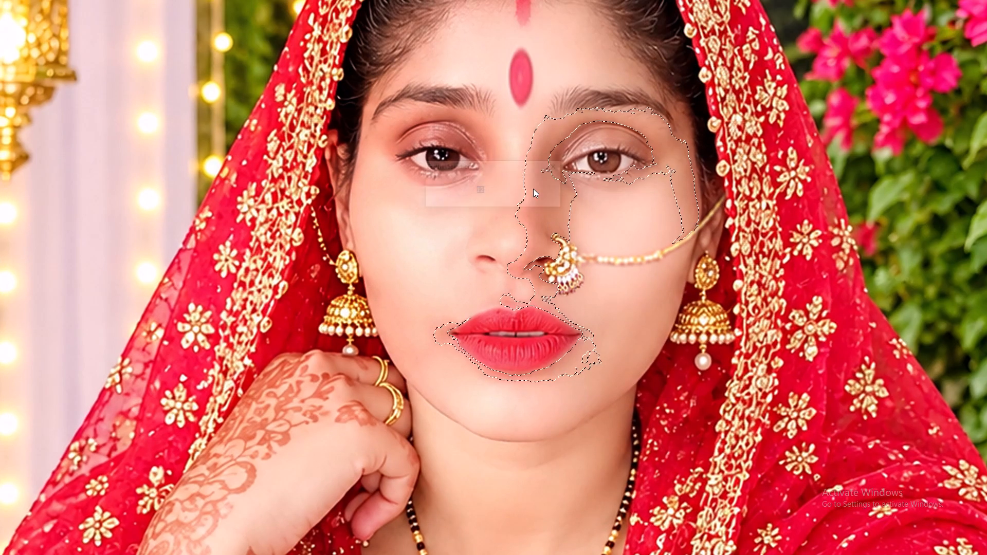
key("Return")
key("ctrl+alt+d")
key("Return")
Brighten the selected shaded skin with Levels by raising the midtones and lowering the white input level, and compare before and after.
key("alt+i")
key("alt+a")
key("alt+l")
key("Return")
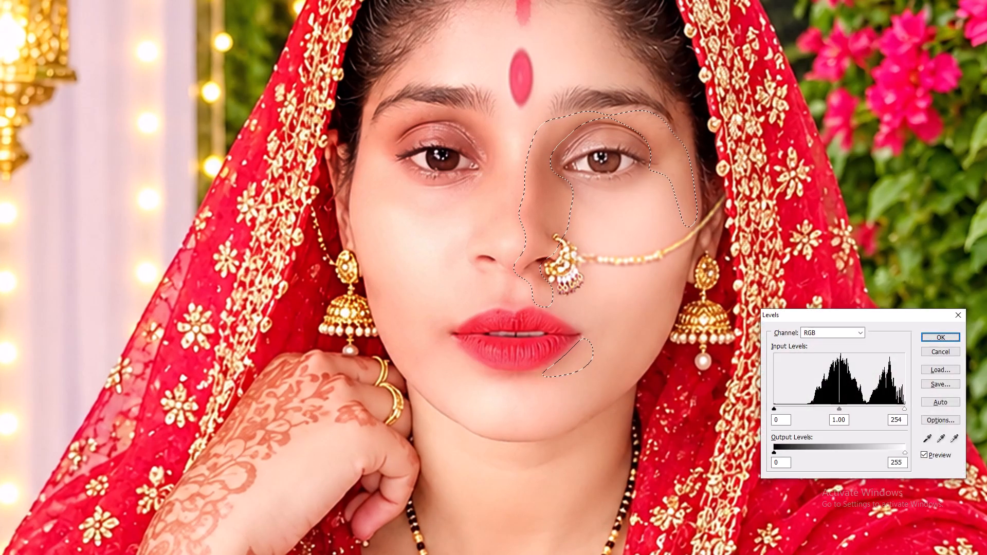
key("l")
key("v")
key("ctrl+l")
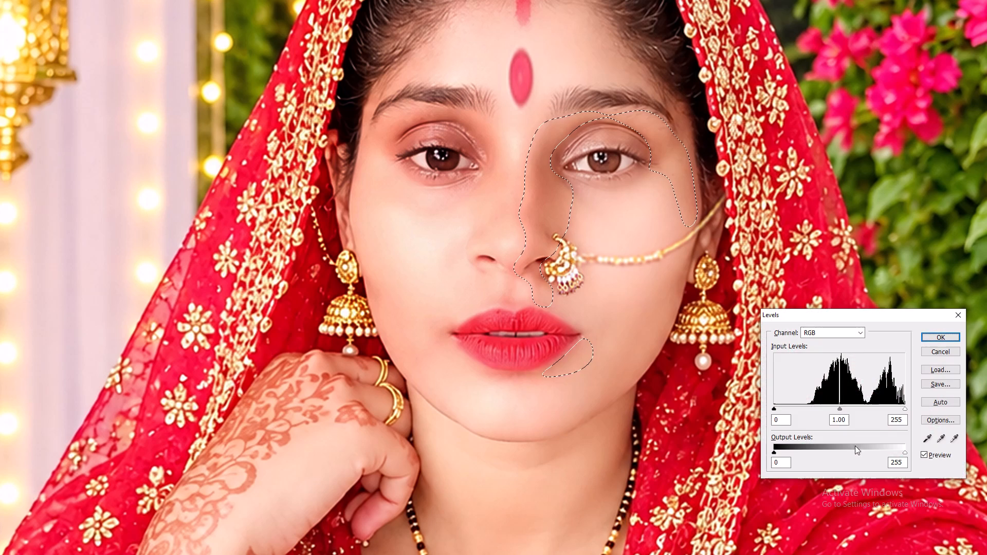
left_click_drag(835, 415, 853, 417)
left_click_drag(844, 420, 838, 421)
scroll(846, 423, "up", 9)
key("Tab")
scroll(844, 428, "down", 13)
key("shift+Tab")
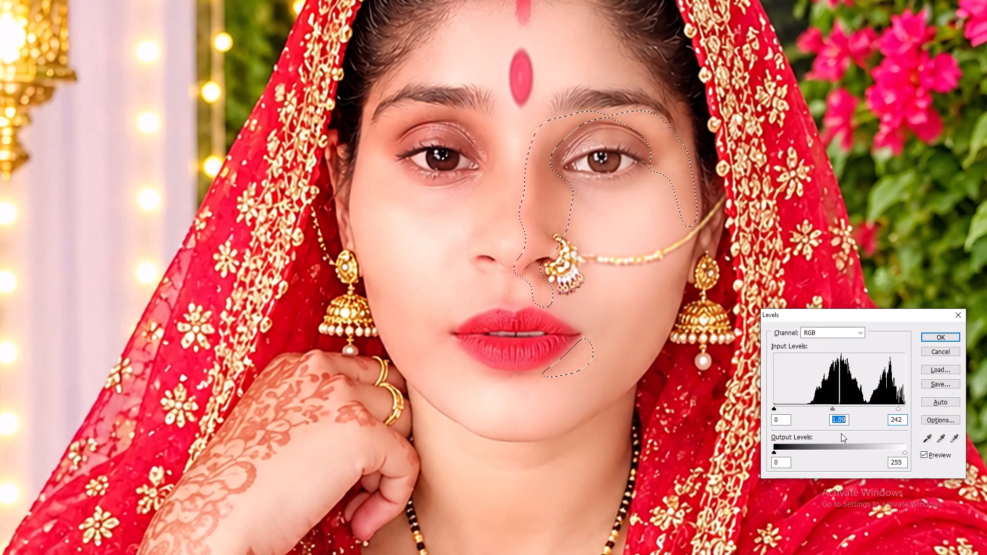
scroll(841, 433, "up", 7)
key("Tab")
scroll(841, 433, "down", 6)
key("shift+Tab")
key("shift+Tab")
scroll(841, 433, "up", 2, "shift")
key("Return")
key("ctrl+alt+z")
key("ctrl+z")
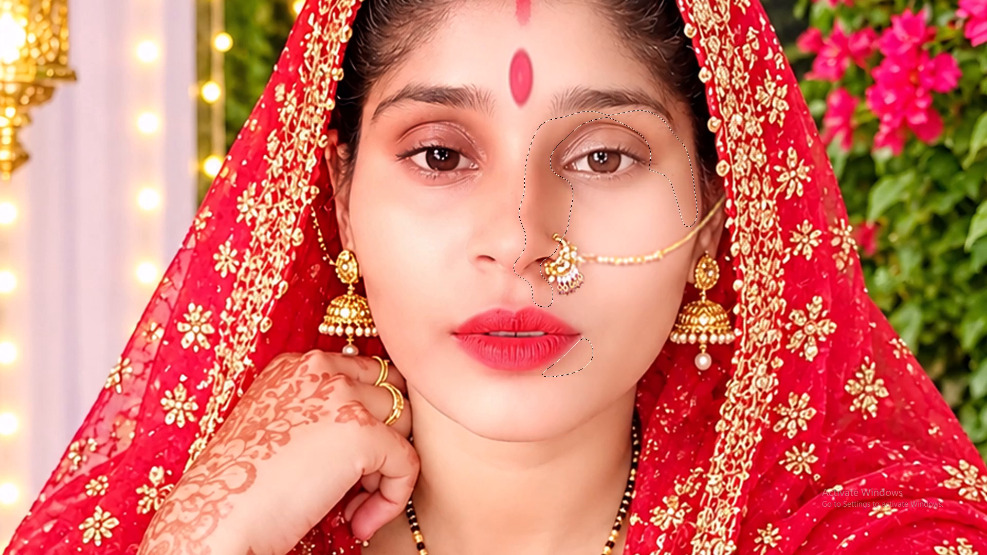
Clear the selection and apply the Imagenomic Portraiture filter to the whole portrait.
key("ctrl+d")
key("ctrl+minus")
key("v")
key("ctrl+minus")
key("v")
key("alt+space")
key("alt+t")
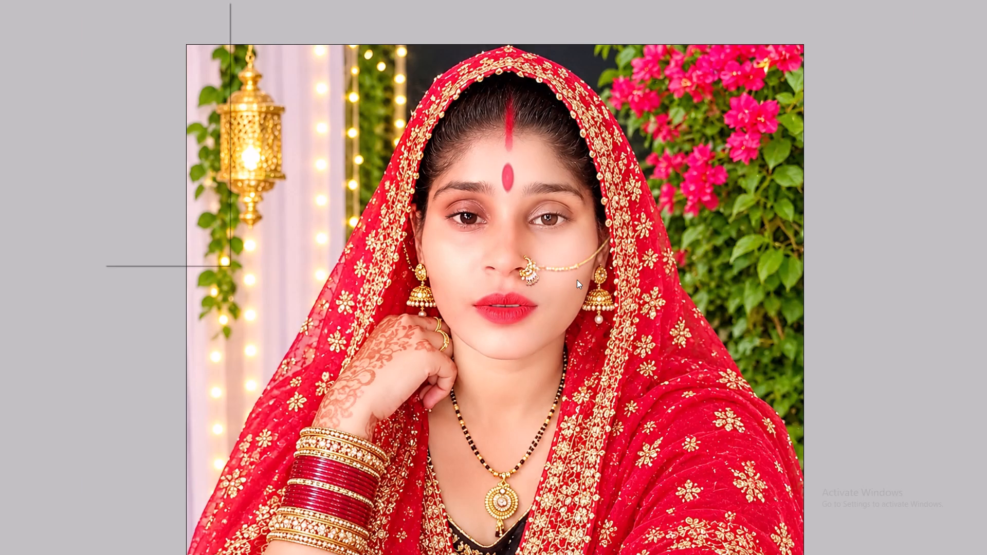
key("i")
key("i")
key("Return")
key("Return")
key("Return")
key("Return")
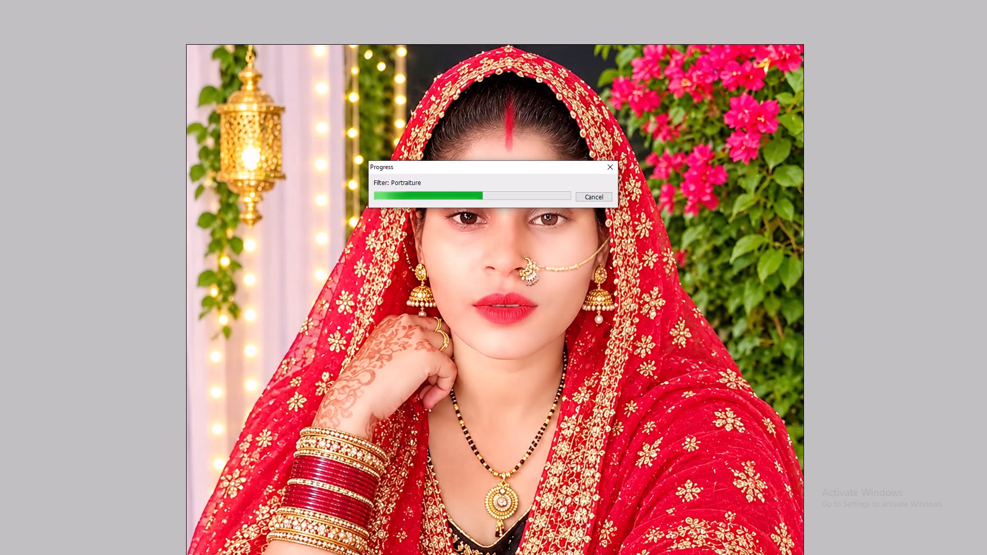
Fade the Portraiture effect to 60% opacity.
key("ctrl+minus")
key("ctrl+minus")
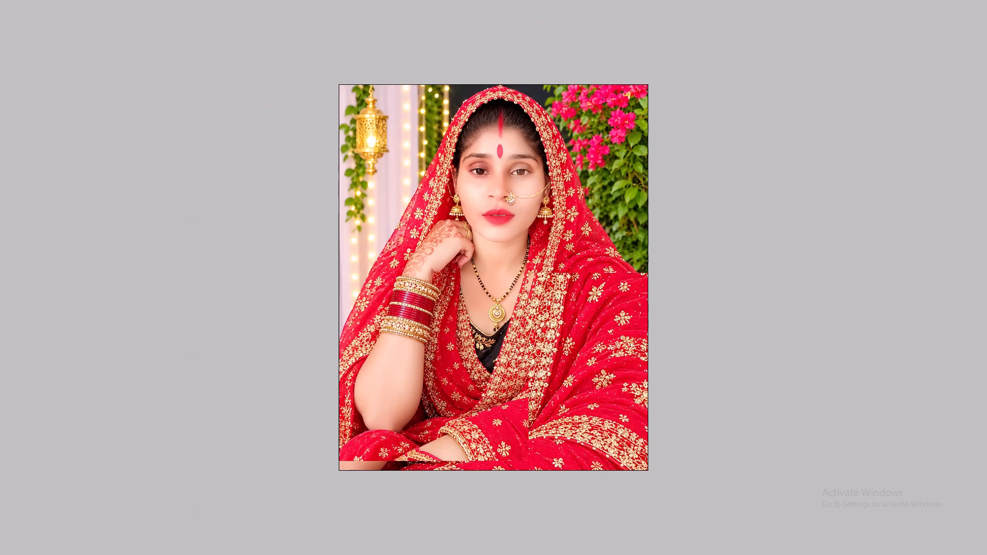
key("ctrl+shift+f")
type("60")
key("Return")
Apply the Neat Image Reduce Noise filter to the whole portrait.
key("ctrl+0")
key("alt+t")
key("Up")
key("Up")
key("Return")
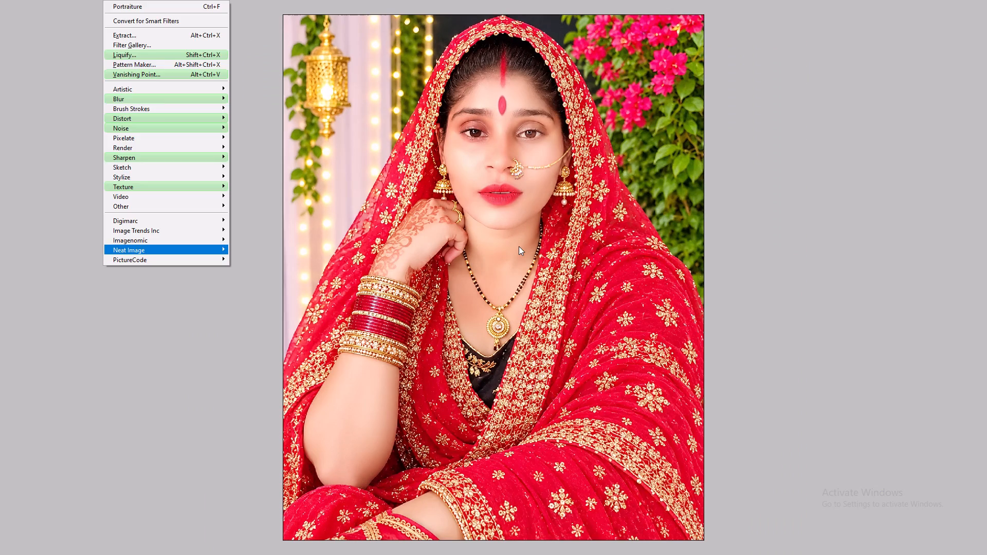
key("Return")
key("Return")
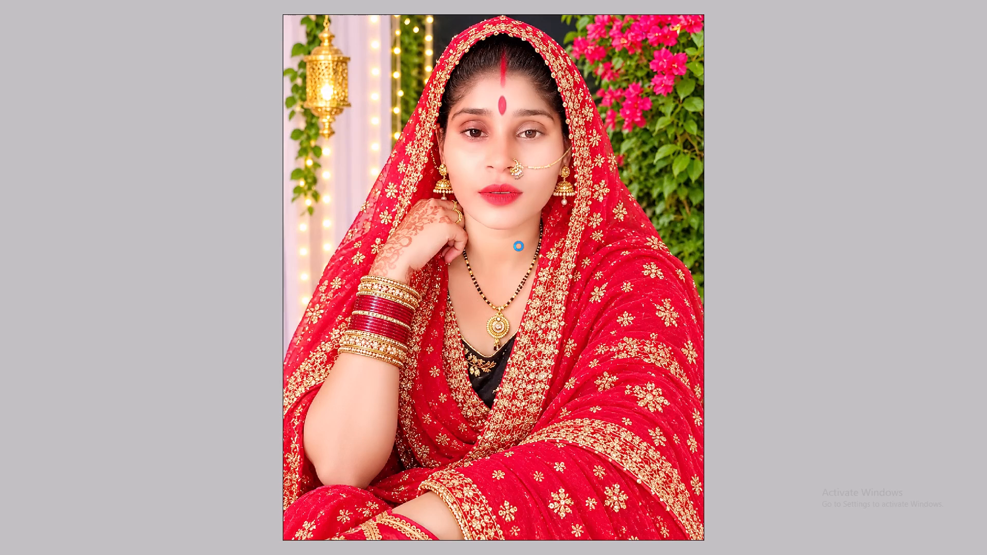
Fade the Reduce Noise effect to 60% opacity.
key("ctrl+minus")
key("ctrl+shift+f")
type("60")
key("Return")
Apply the PictureCode Noise Ninja filter to the whole portrait.
key("alt+t")
key("Up")
key("Return")
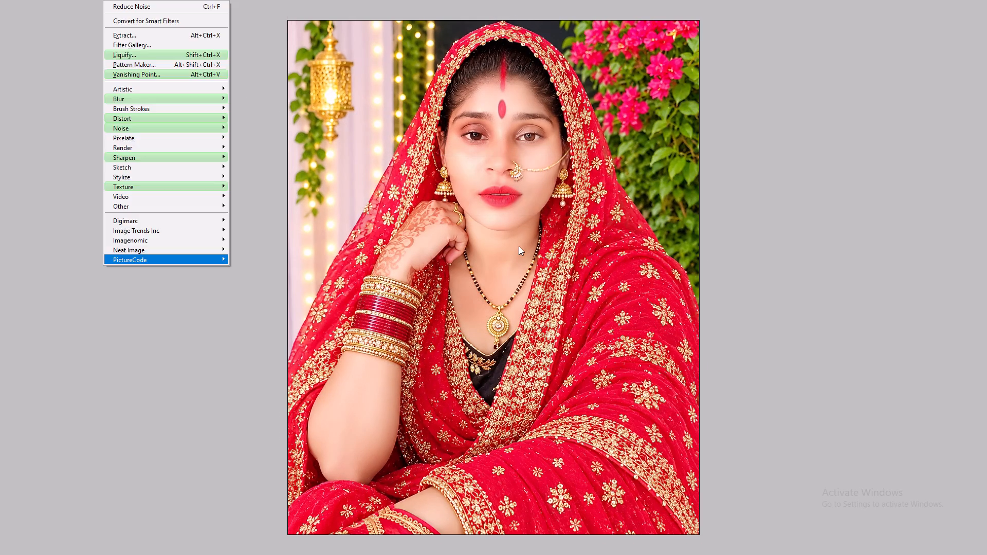
key("Return")
key("Tab")
key("Tab")
key("shift+Tab")
key("Return")
key("Return")
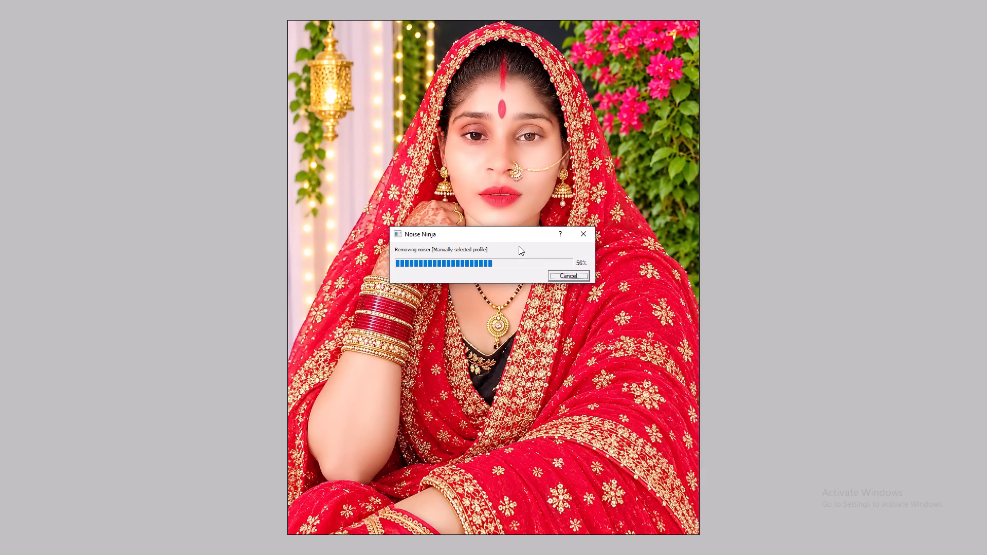
Fade the Noise Ninja effect to 50% opacity.
key("ctrl+shift+f")
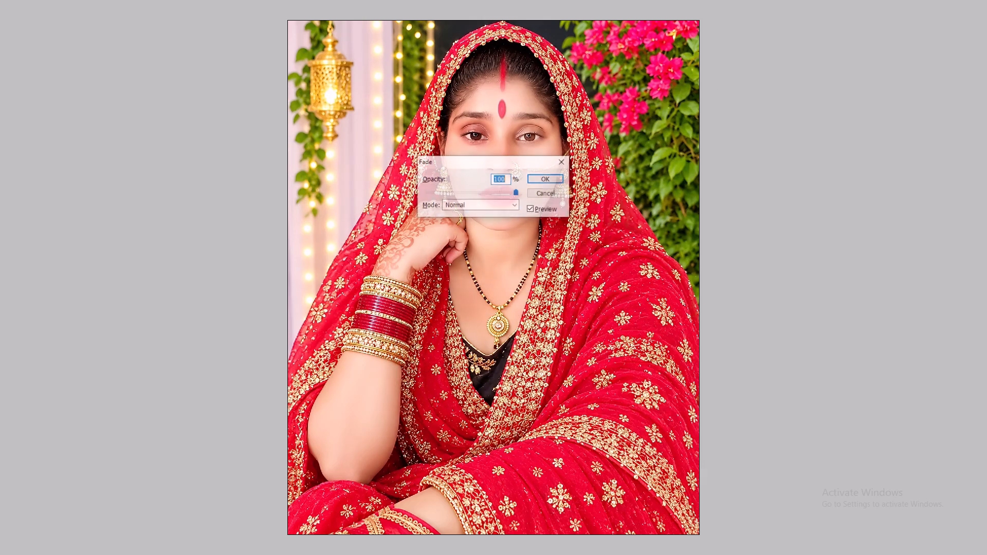
type("50")
key("Return")
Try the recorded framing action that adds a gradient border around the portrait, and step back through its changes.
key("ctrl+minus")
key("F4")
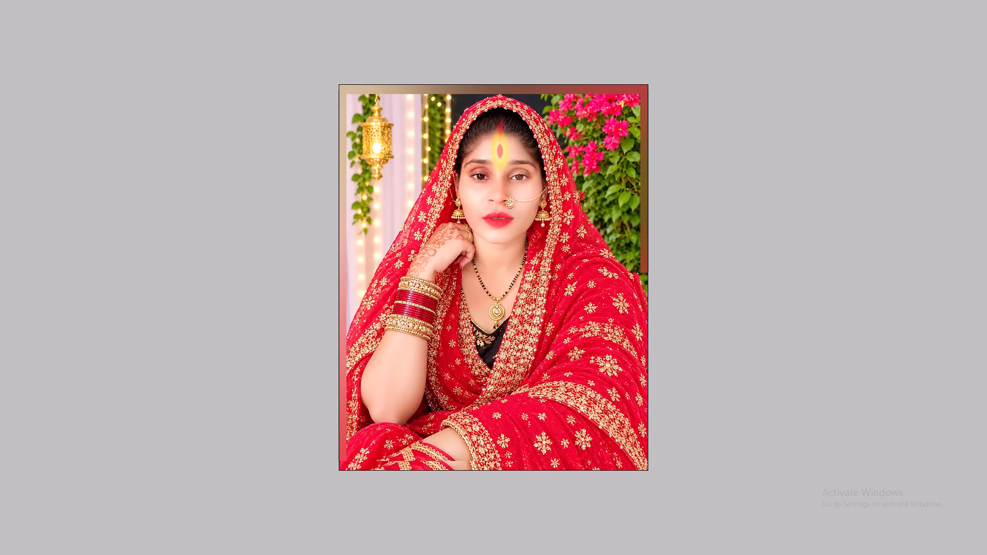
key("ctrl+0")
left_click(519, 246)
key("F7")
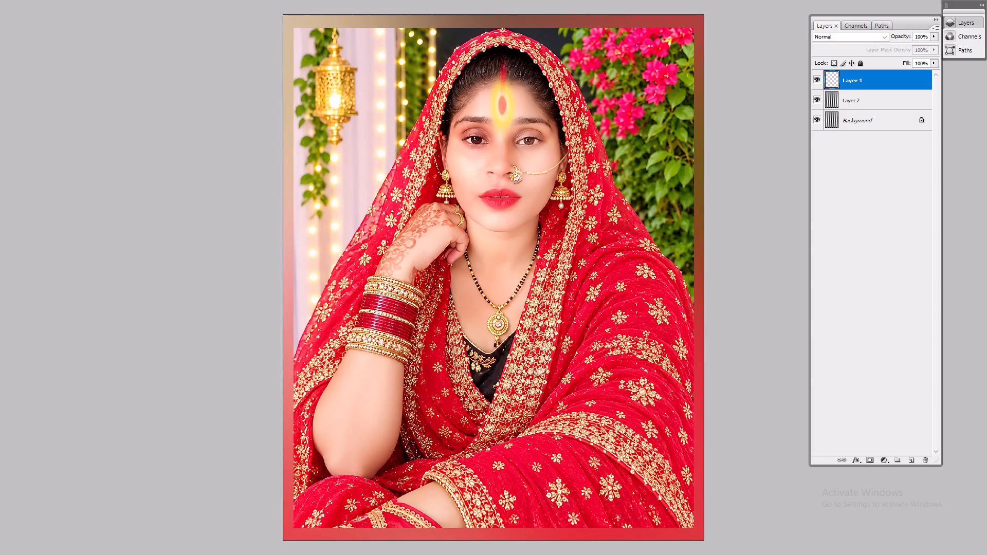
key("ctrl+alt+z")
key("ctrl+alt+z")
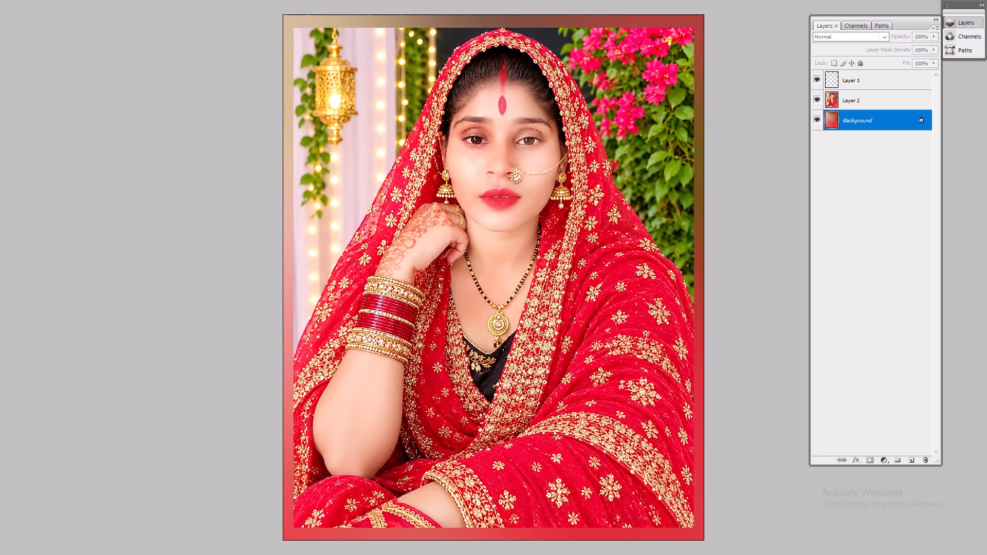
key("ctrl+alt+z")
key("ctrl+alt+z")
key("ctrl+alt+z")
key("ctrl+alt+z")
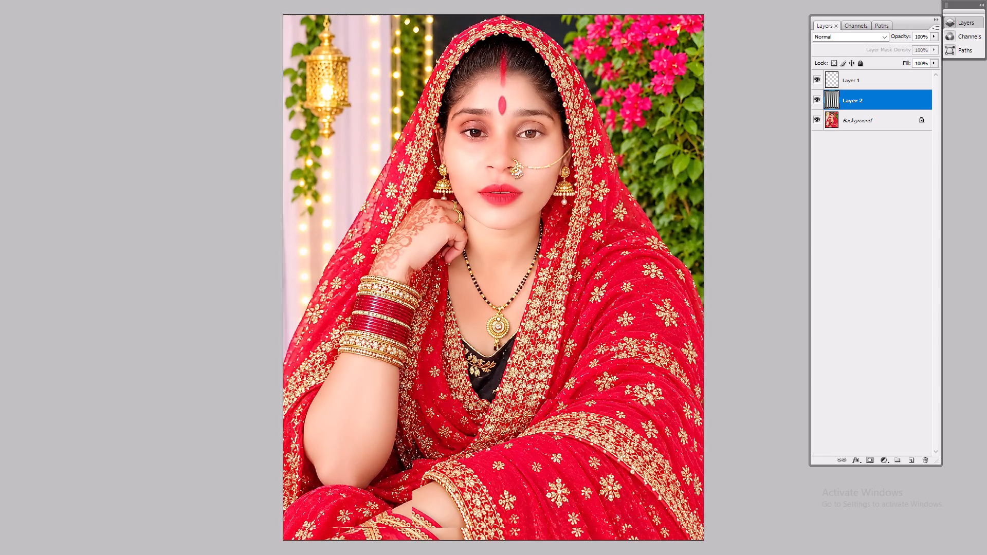
Merge all visible layers into the Background.
key("ctrl+shift+e")
left_click(519, 246)
key("space")
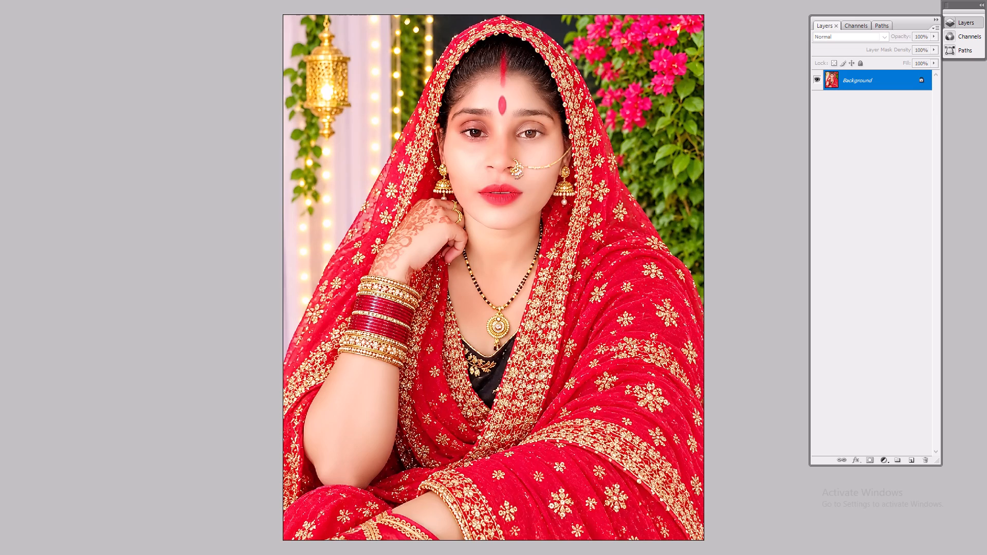
left_click_drag(415, 95, 698, 190, "ctrl")
key("ctrl+0")
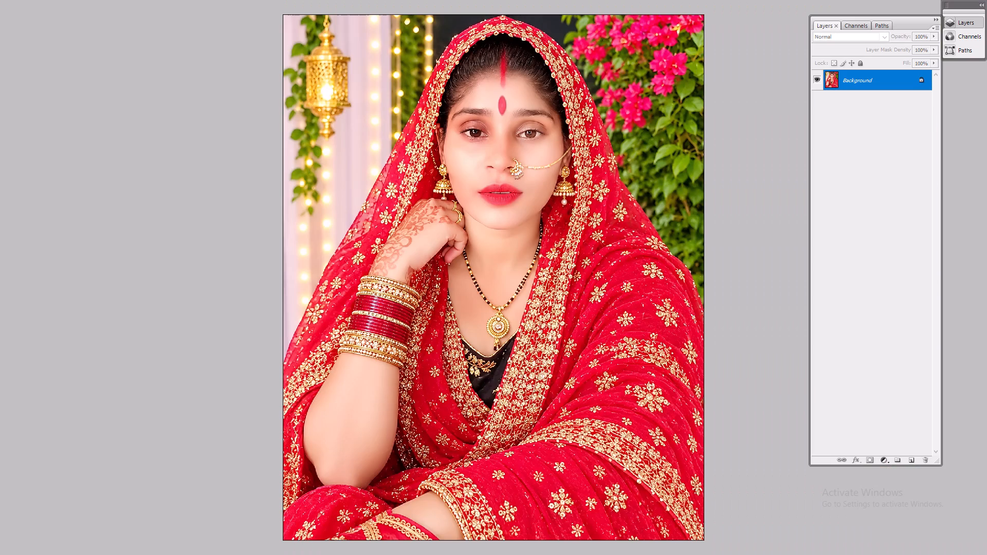
Run the framing action to add a gradient border around the portrait, undo its last change, and merge the visible layers.
key("ctrl+shift+e")
left_click(544, 181)
key("F4")
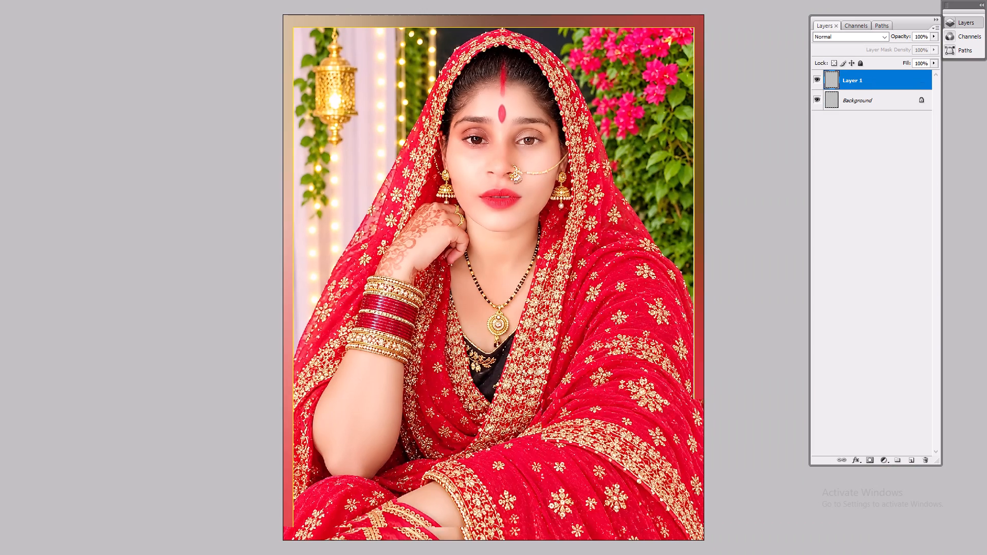
key("ctrl+alt+z")
key("v")
key("ctrl+shift+e")
Select the shaded skin on the nose-ring side of the face and down the neck, and feather it by 12 pixels.
key("ctrl+plus")
key("v")
key("space")
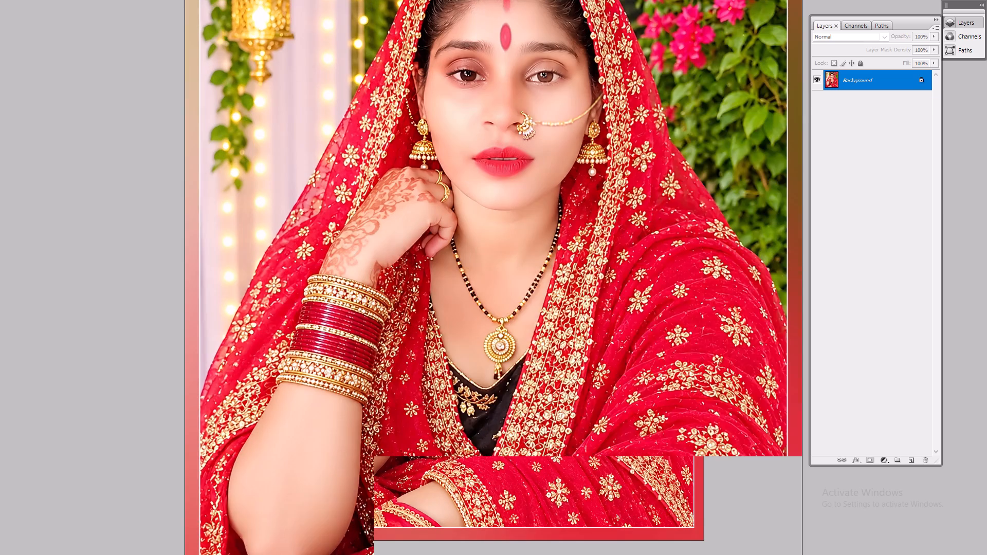
left_click_drag(524, 126, 503, 231)
key("w")
left_click_drag(495, 213, 495, 208, "shift")
left_click(493, 195, "shift")
left_click_drag(493, 195, 488, 193, "shift")
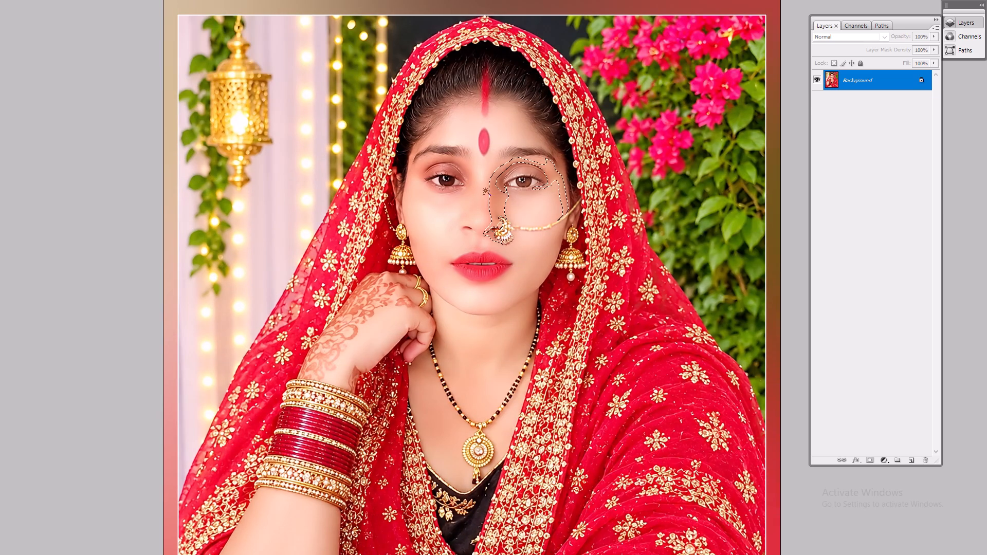
left_click(489, 194, "shift")
key("ctrl+alt+d")
type("12")
key("Return")
Shift the selected skin's midtones toward cyan and blue with Color Balance, and clear the selection.
key("ctrl+b")
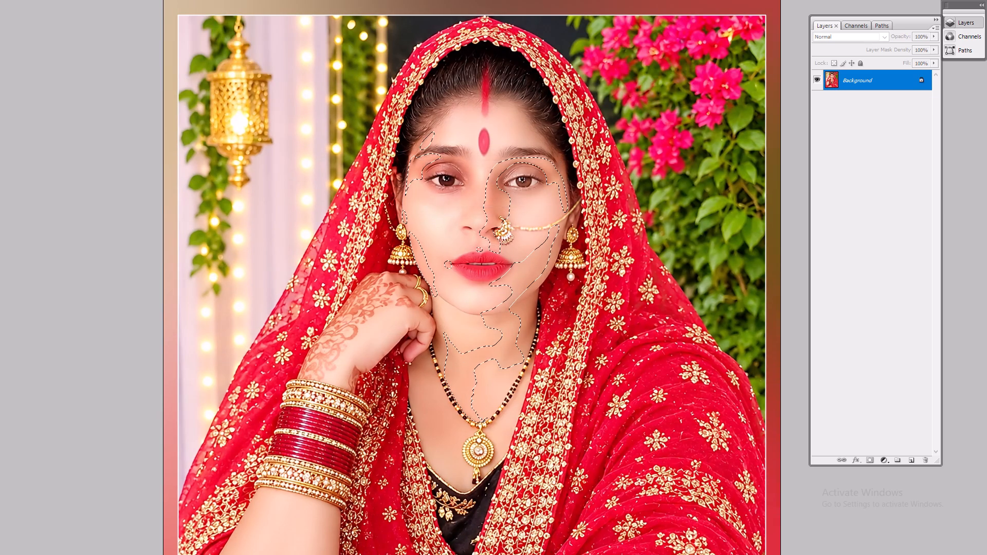
scroll(792, 343, "down", 9)
key("Tab")
key("Tab")
scroll(794, 350, "up", 6)
key("Return")
key("ctrl+d")
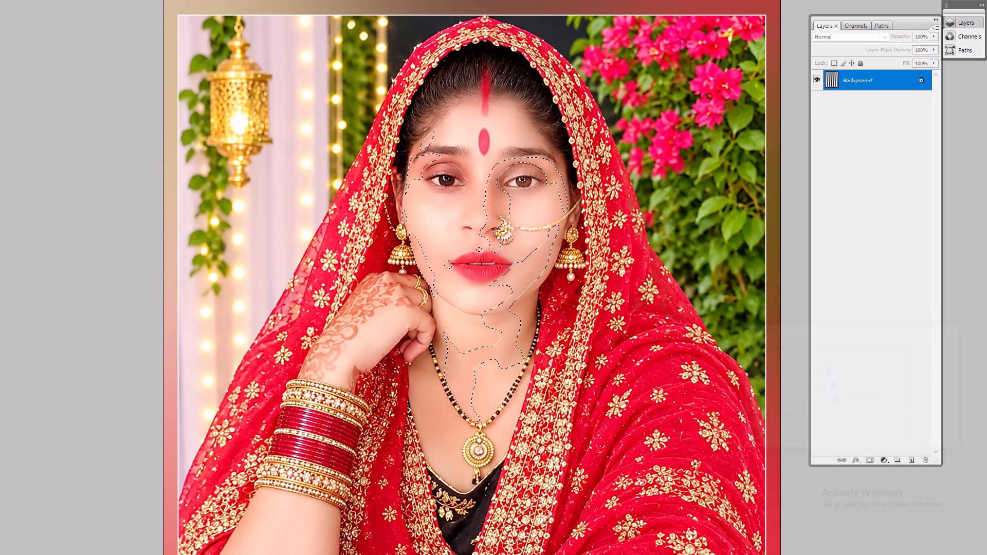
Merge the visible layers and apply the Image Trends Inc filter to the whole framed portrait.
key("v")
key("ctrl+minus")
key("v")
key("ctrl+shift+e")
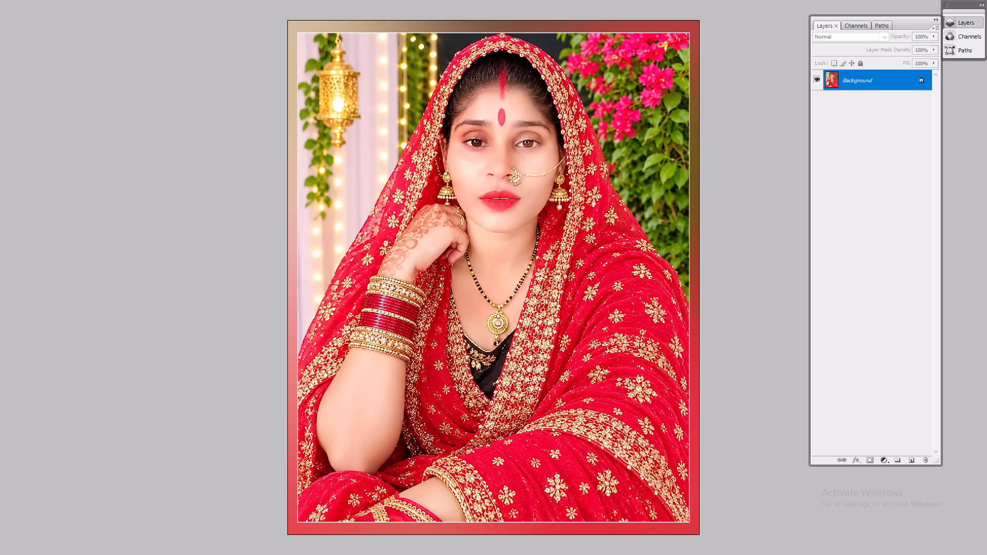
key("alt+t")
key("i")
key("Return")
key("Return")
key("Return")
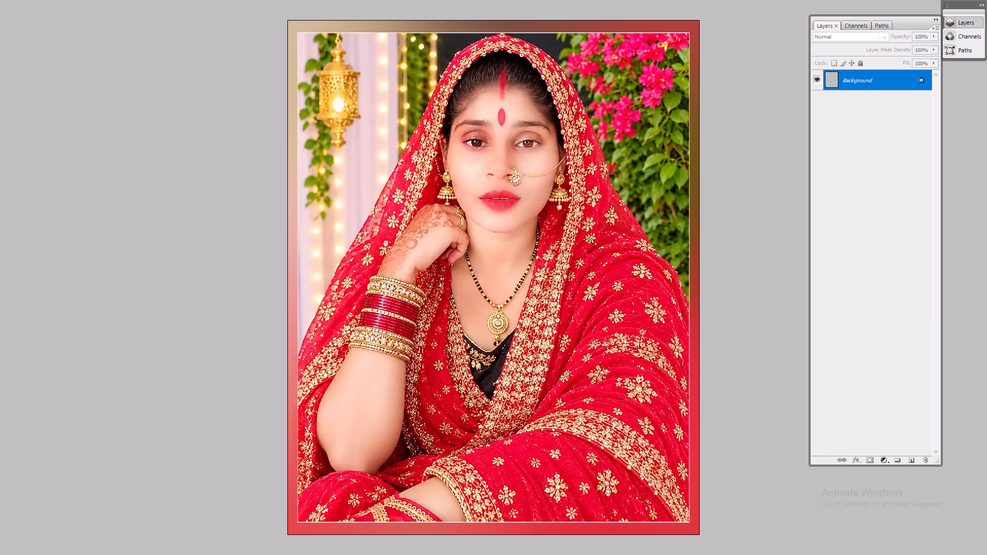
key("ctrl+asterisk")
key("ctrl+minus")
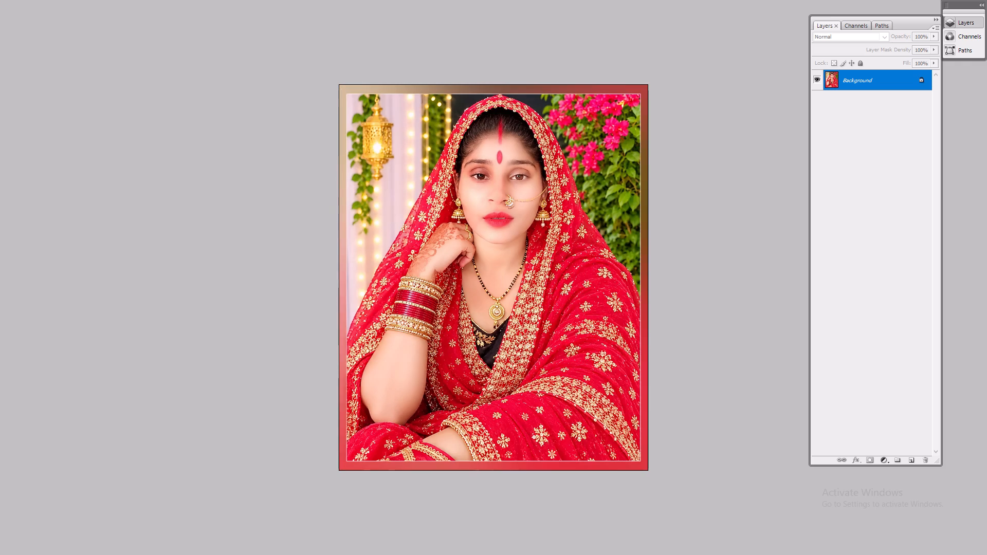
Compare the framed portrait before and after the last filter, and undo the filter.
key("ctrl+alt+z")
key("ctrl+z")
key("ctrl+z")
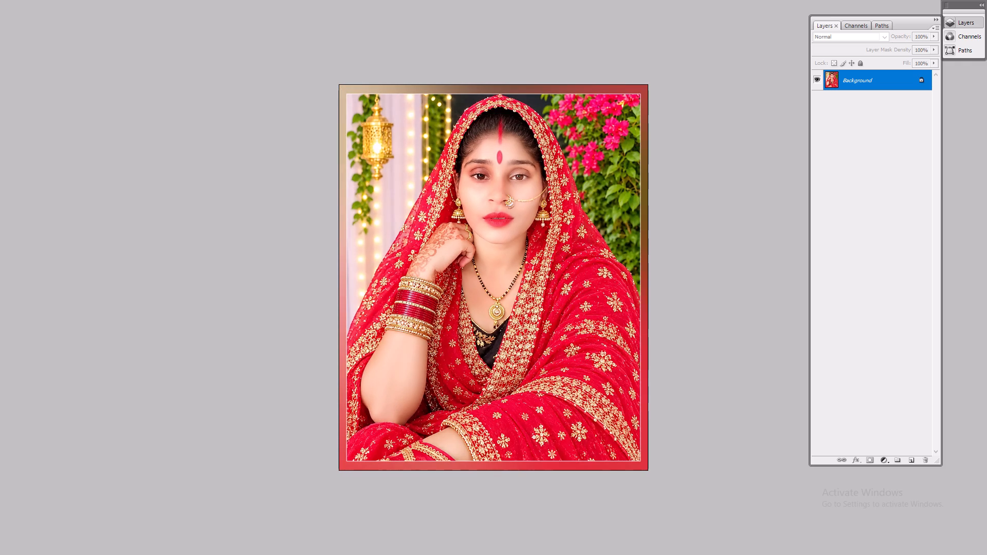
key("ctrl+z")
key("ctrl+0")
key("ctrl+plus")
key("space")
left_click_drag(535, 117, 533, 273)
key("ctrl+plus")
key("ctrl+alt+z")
Select the shiny cheek beside the nose on the side away from the nose ring, and feather it by 3 pixels.
key("w")
left_click(470, 264, "shift")
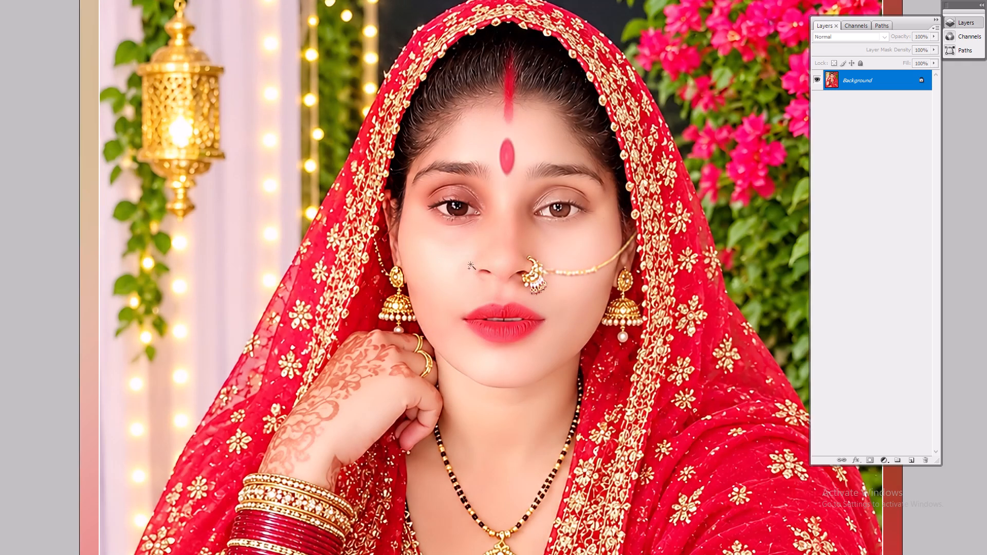
key("ctrl+alt+d")
key("Escape")
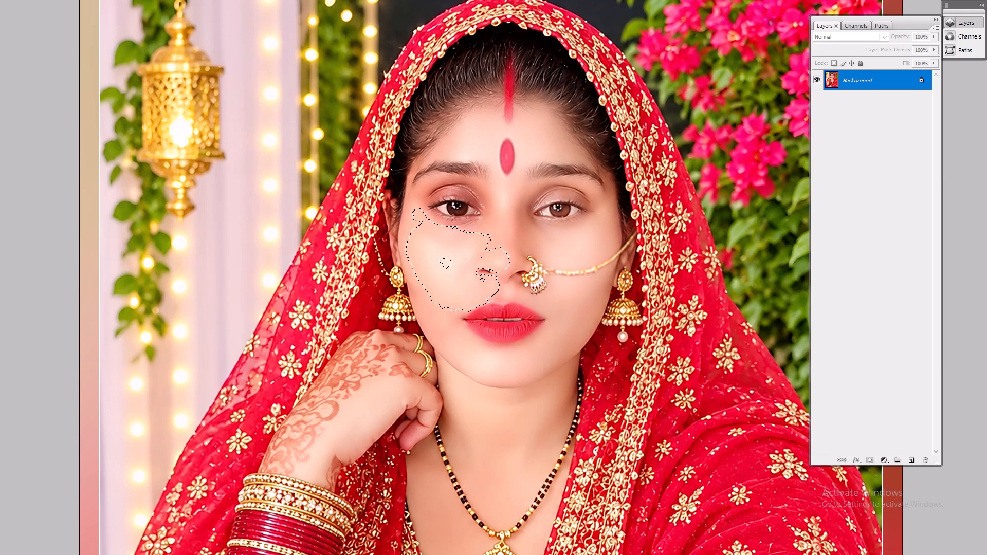
key("ctrl+plus")
key("ctrl+d")
key("w")
left_click(427, 245, "shift")
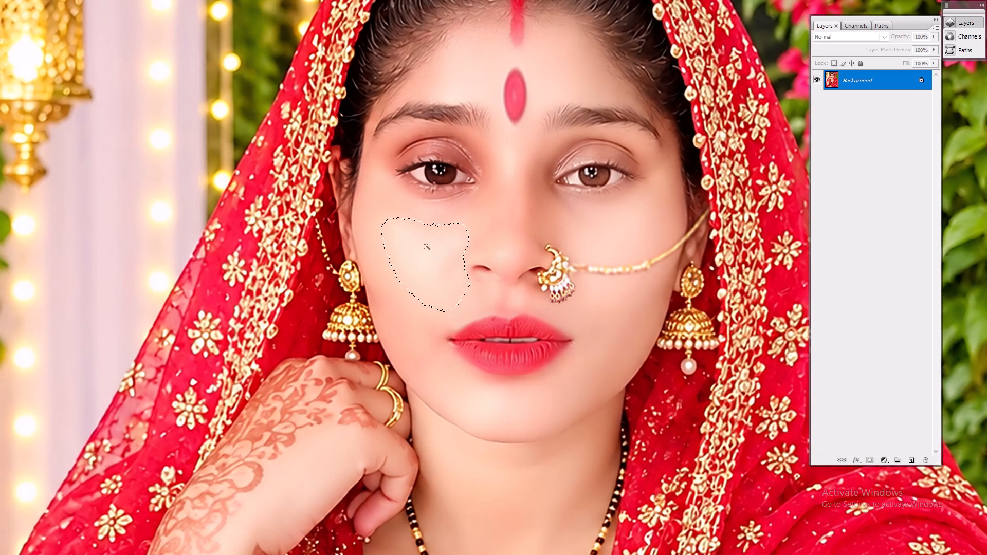
left_click_drag(415, 231, 411, 228, "shift")
key("ctrl+alt+d")
key("3")
key("Return")
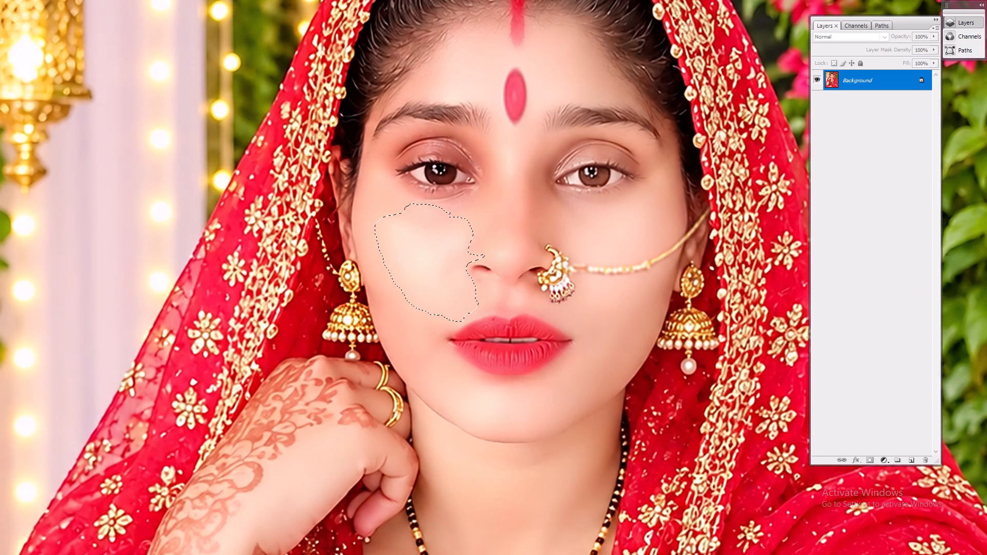
Apply the Image Trends ShineOff filter to the selected cheek with shine removal at 115%, and clear the selection.
key("alt+t")
key("i")
key("Return")
key("Return")
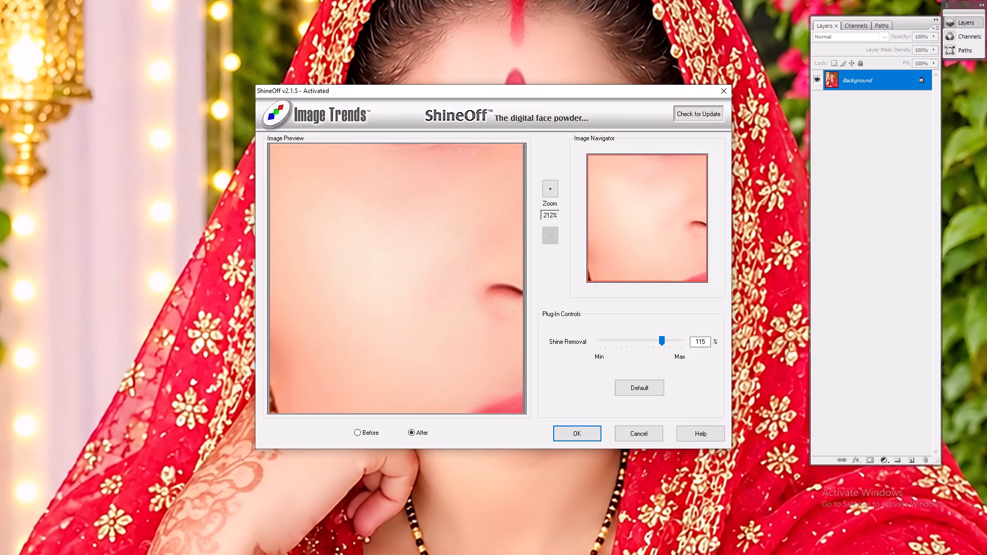
key("Return")
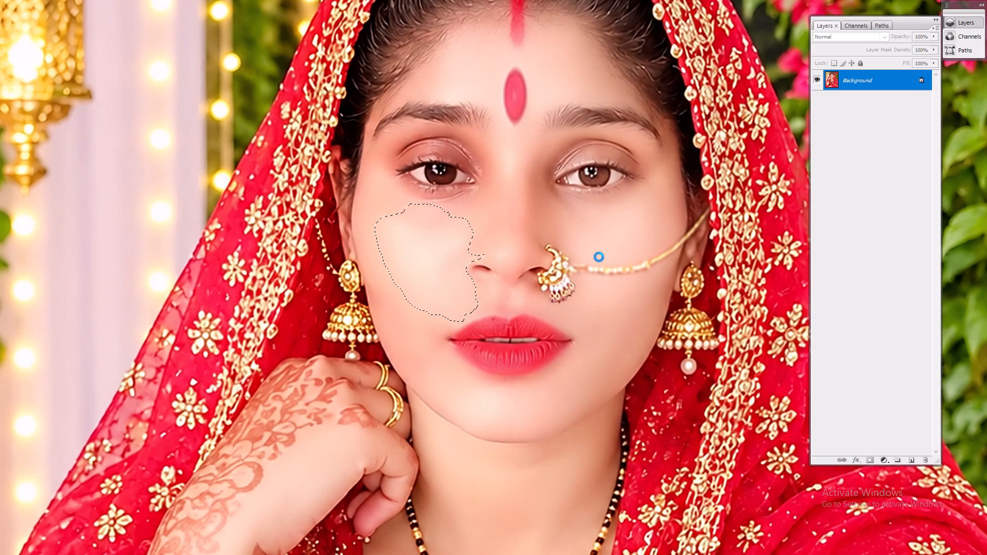
key("ctrl+minus")
key("ctrl+d")
key("v")
key("ctrl+minus")
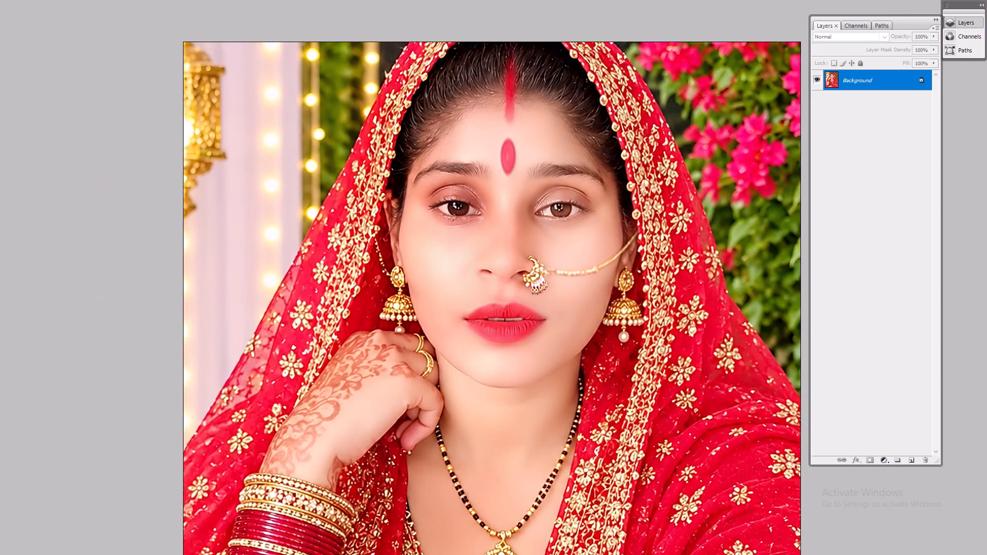
Merge the visible layers, apply an effect to the whole framed portrait, and fade it to 30%.
key("Tab")
key("Tab")
key("ctrl+0")
key("v")
key("ctrl+minus")
key("v")
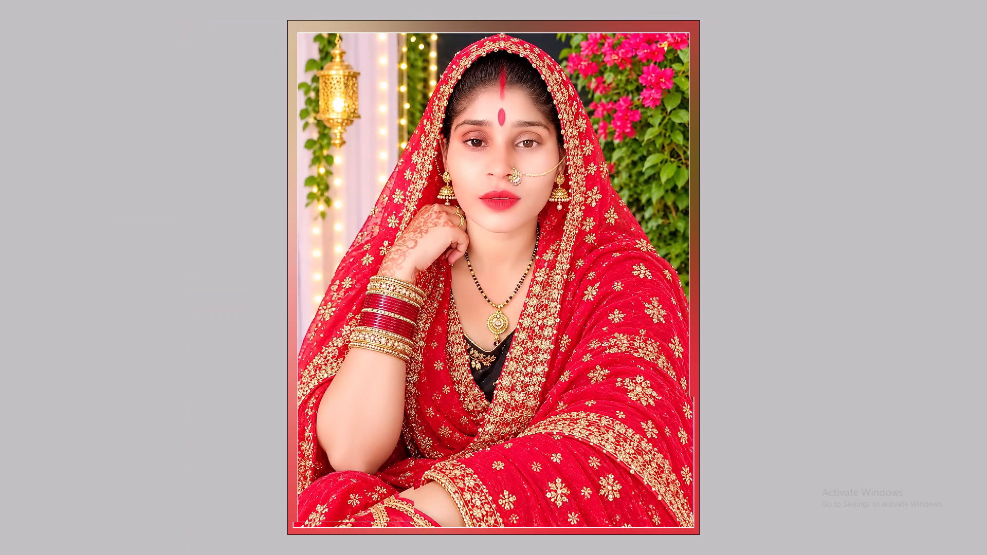
key("ctrl+plus")
key("ctrl+shift+e")
key("ctrl+minus")
key("ctrl+a")
key("ctrl+alt+z")
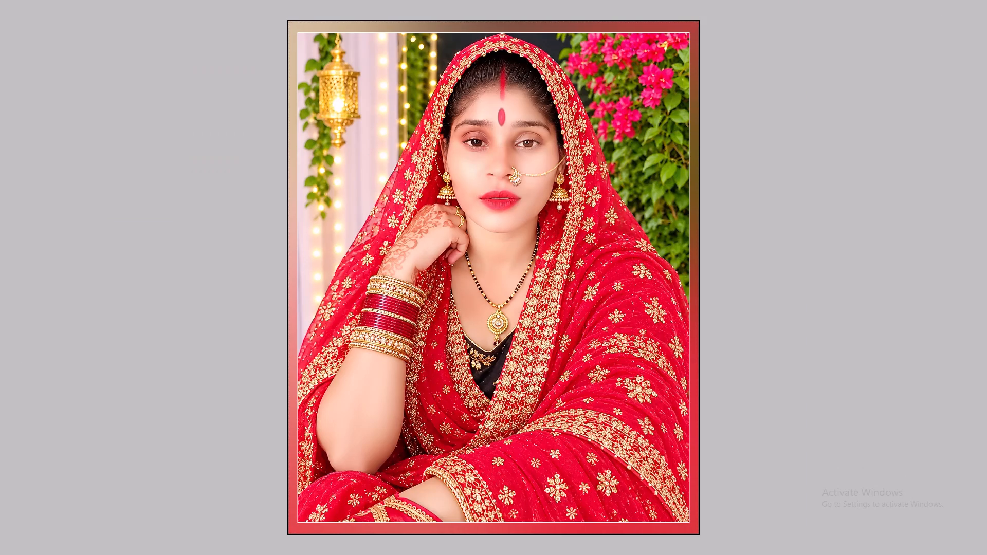
key("alt+u")
key("alt+i")
key("alt+a")
key("alt+x")
key("Return")
key("ctrl+shift+f")
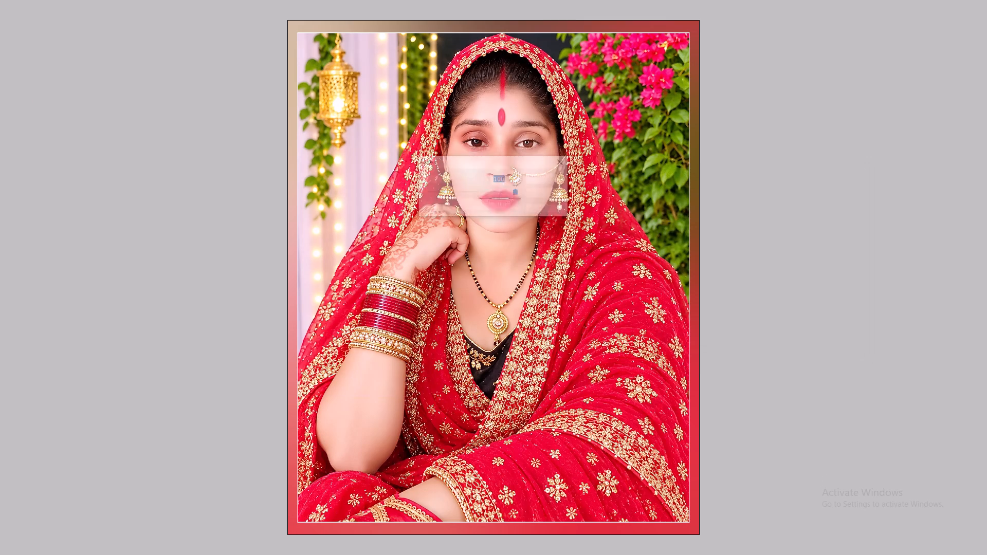
type("30")
key("Return")
Cut the whole merged portrait from the page and resize the blank image to 18 x 12 inches.
key("ctrl+0")
key("ctrl+shift+e")
key("ctrl+a")
key("ctrl+x")
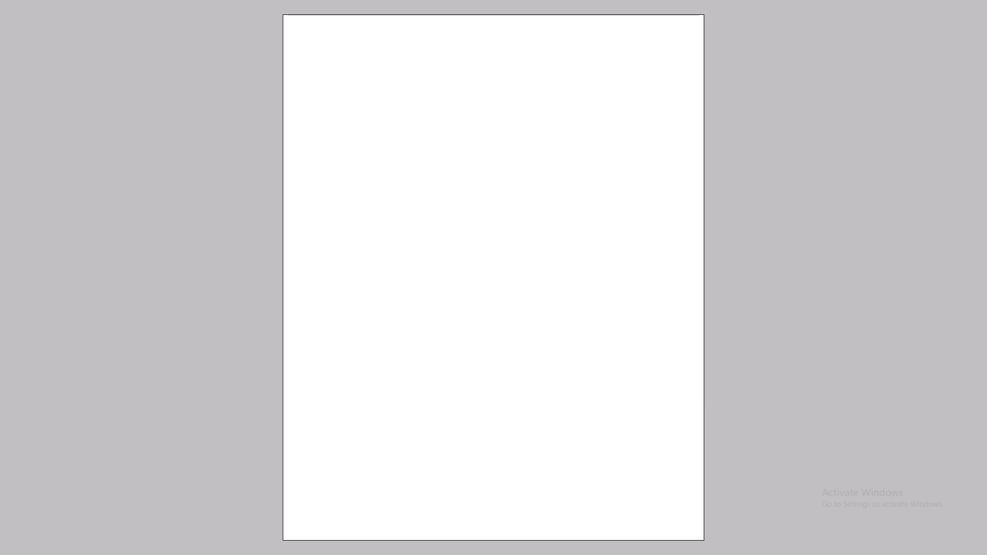
key("alt+i")
key("alt+i")
key("Tab")
key("Tab")
key("Tab")
key("Tab")
type("18")
key("Tab")
key("Tab")
type("12")
key("Return")
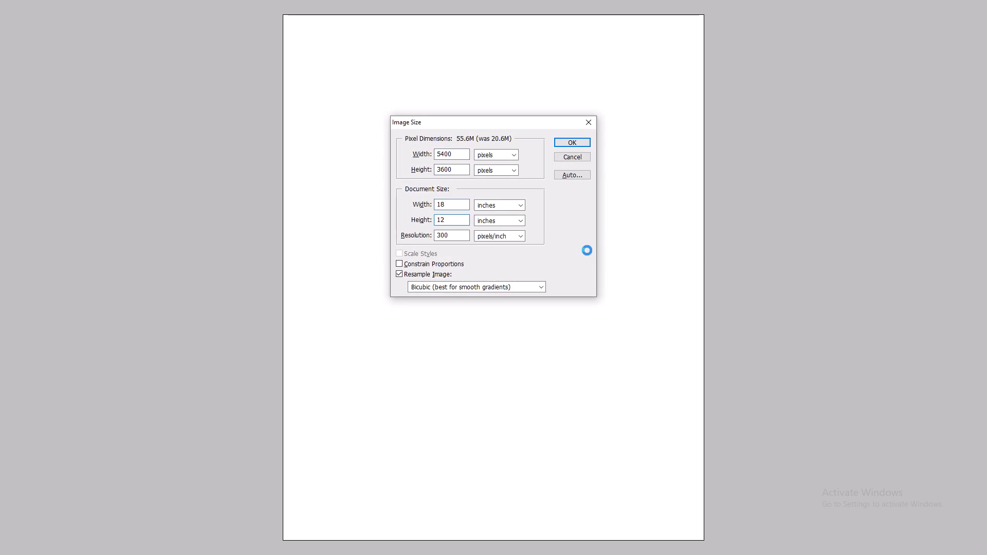
Paste the framed portrait, place it in the left half of the 18 x 12 in page, and merge the layers.
key("ctrl+0")
key("ctrl+v")
left_click_drag(587, 249, 398, 249, "shift")
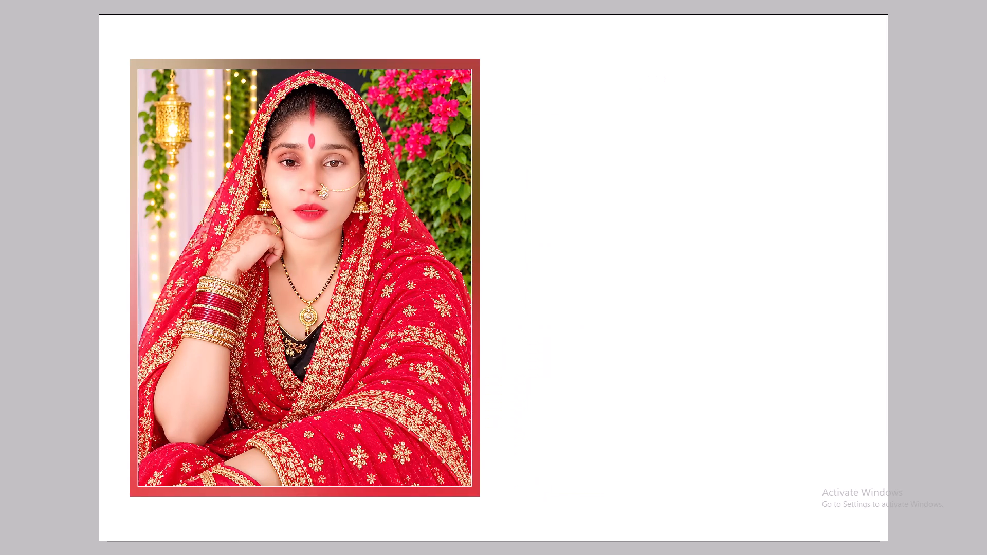
key("ctrl+shift+e")
Save a JPEG copy of the page to the Desktop as 01+ at maximum quality 12.
key("ctrl+alt+s")
left_click(35, 90)
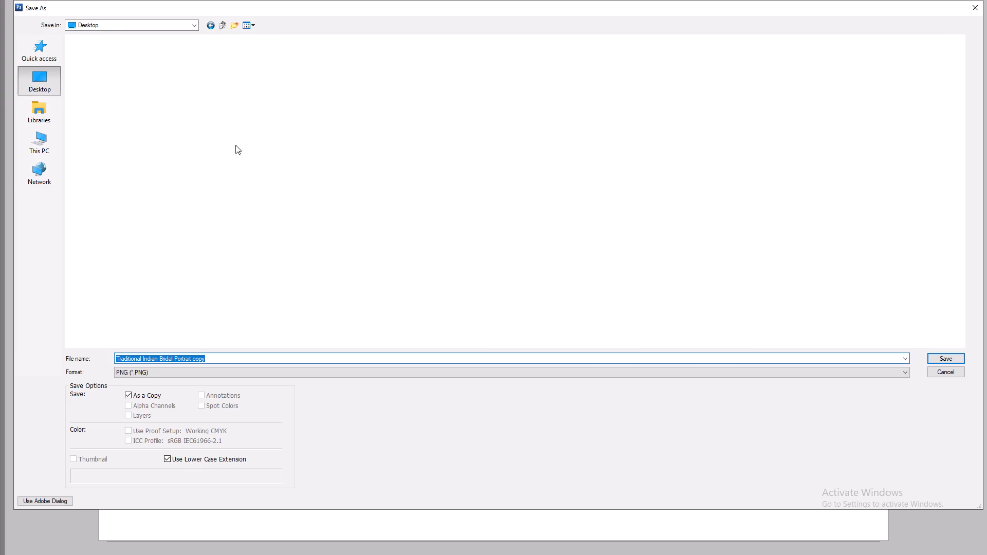
scroll(392, 210, "down", 10)
key("alt+f")
key("j")
scroll(417, 268, "down", 5)
left_click(426, 288)
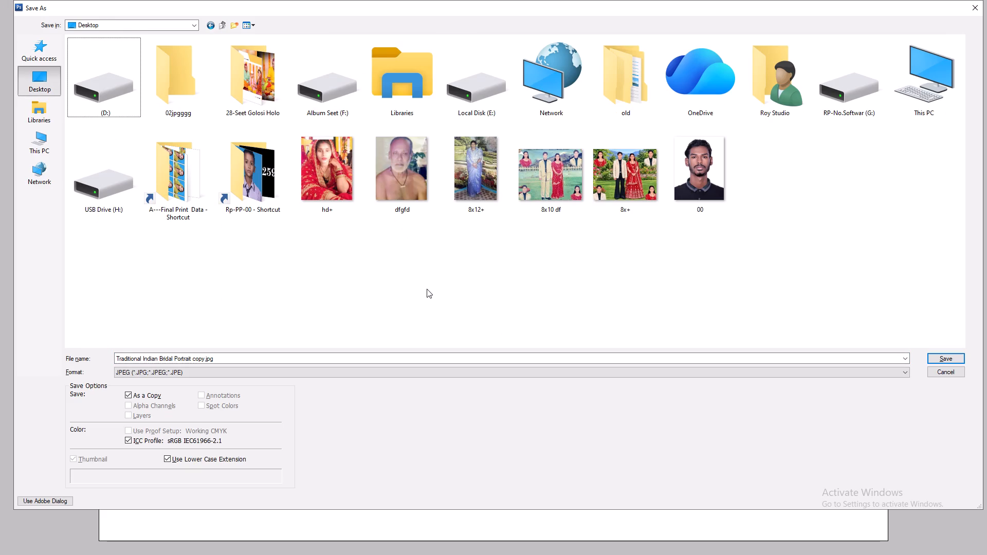
key("alt+n")
type("01+")
key("Return")
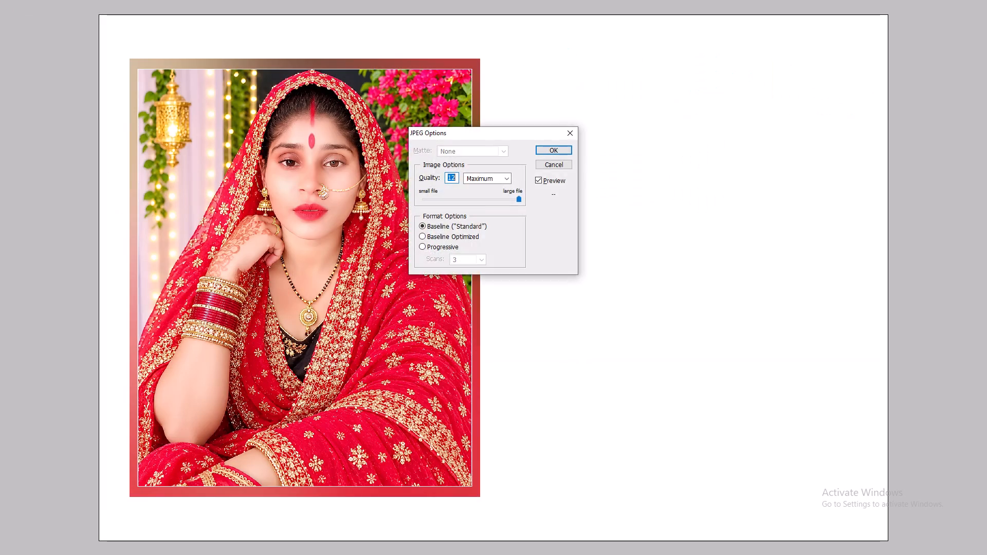
key("Return")
Close the portrait document without saving its changes.
key("ctrl+w")
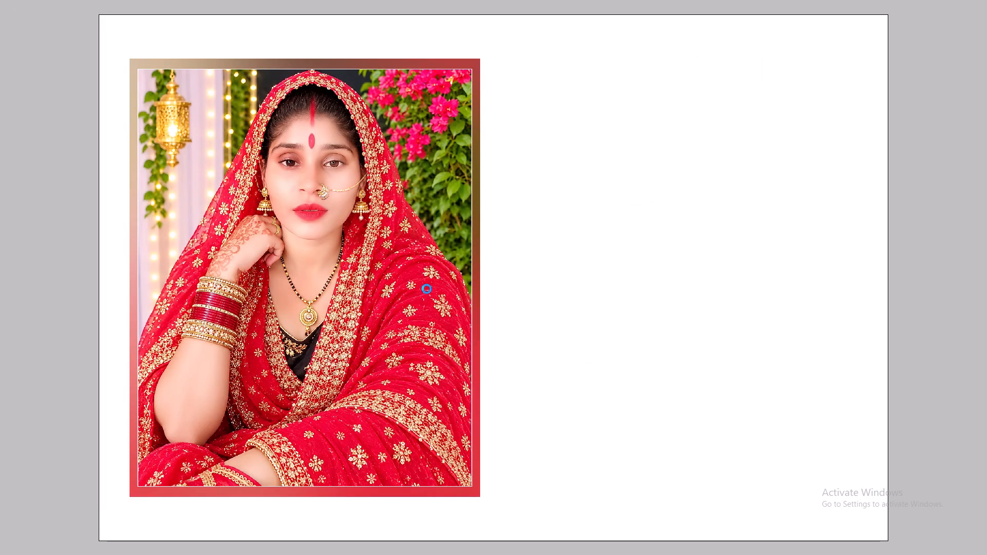
key("Tab")
key("Return")
key("ctrl+0")
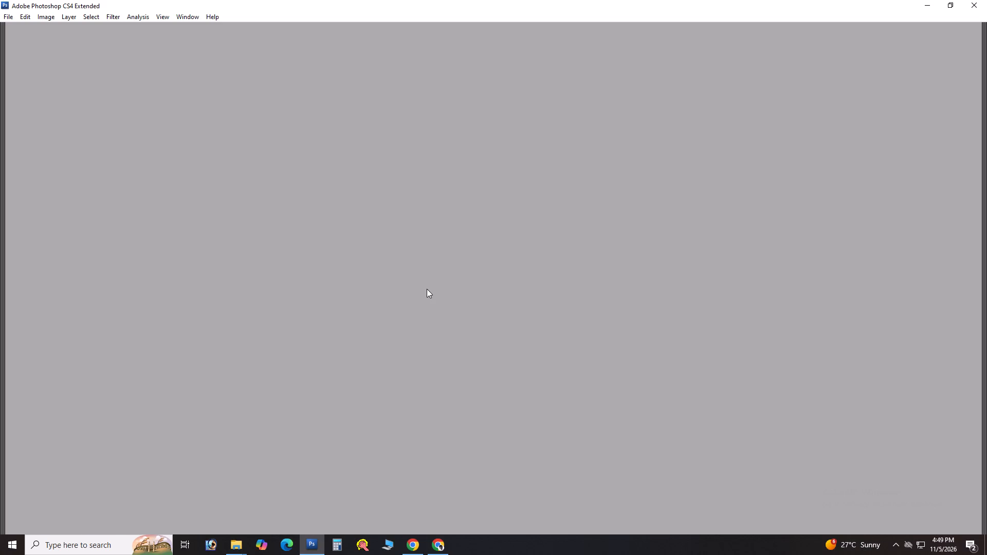
Switch from Photoshop to the Windows desktop.
key("super+d")
left_click(385, 553)
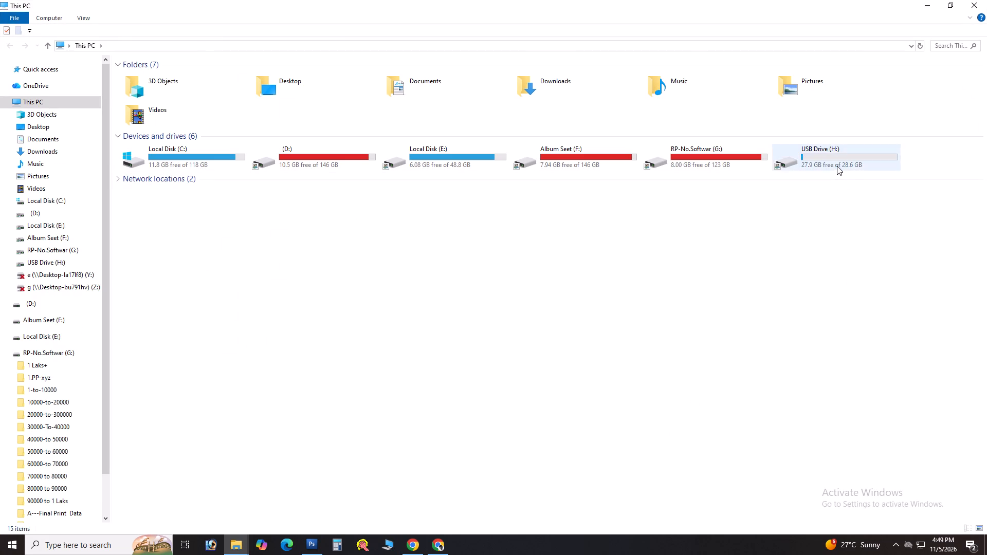
Open the 5X7 folder on USB Drive (H:) and show its files as extra large thumbnails.
left_click(837, 167)
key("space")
key("Return")
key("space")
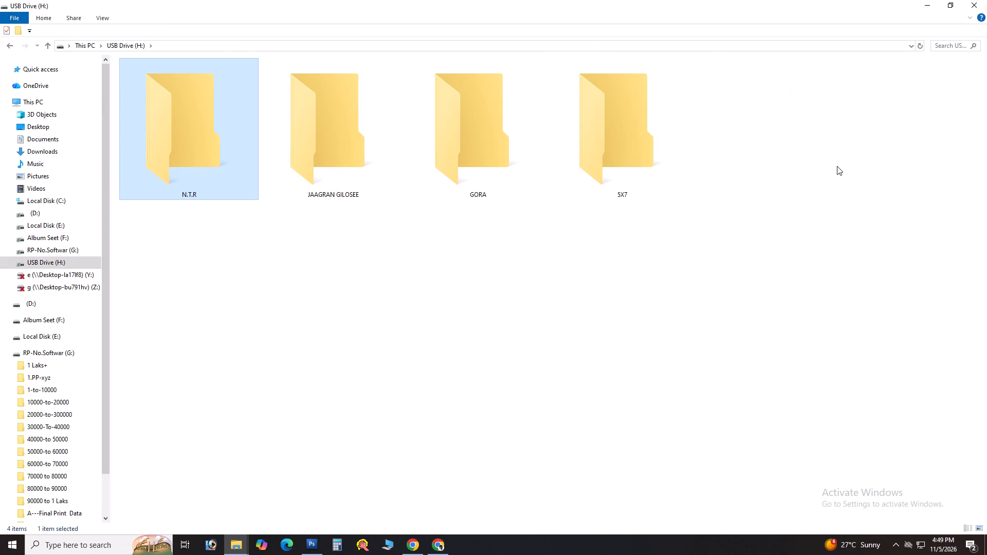
key("Right")
key("Right")
key("Right")
key("Return")
left_click(709, 285)
key("ctrl+shift+1")
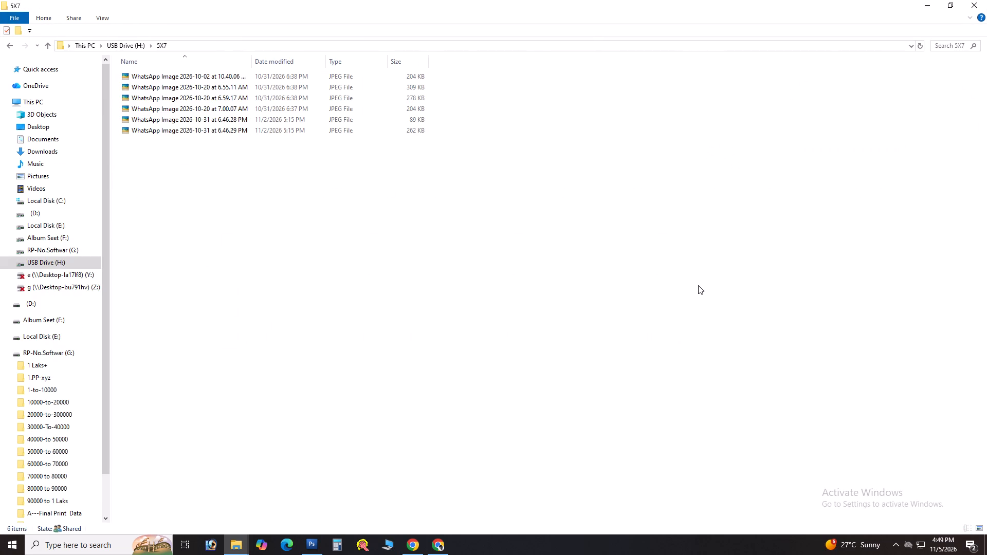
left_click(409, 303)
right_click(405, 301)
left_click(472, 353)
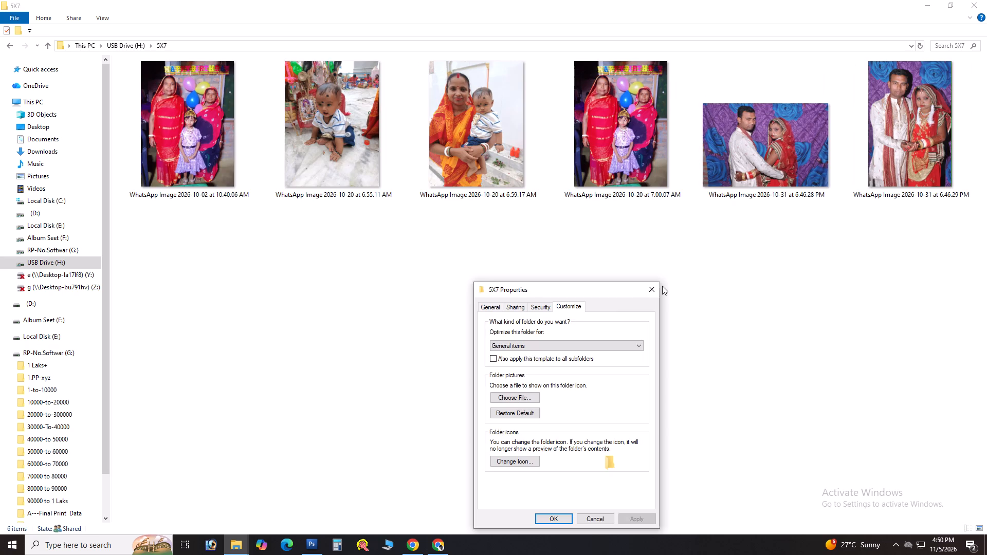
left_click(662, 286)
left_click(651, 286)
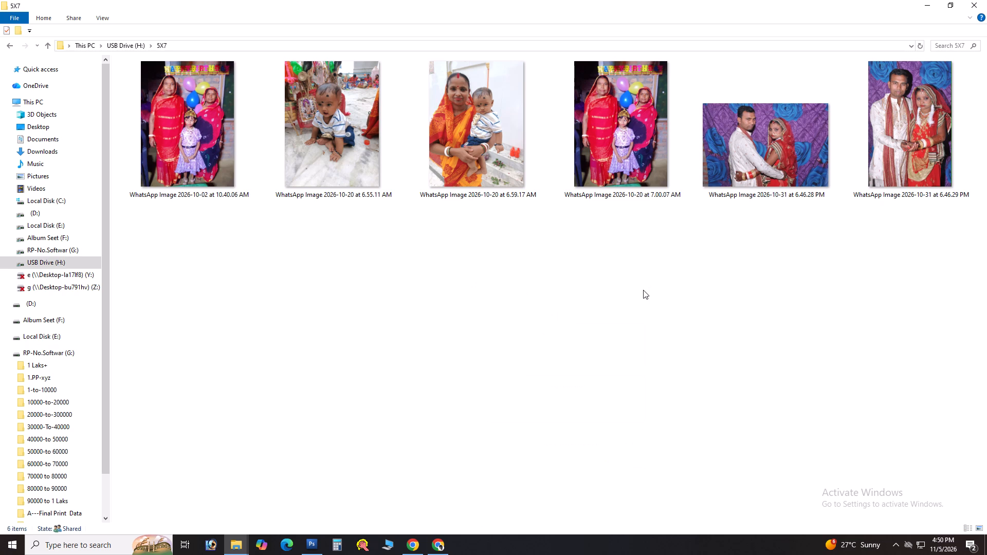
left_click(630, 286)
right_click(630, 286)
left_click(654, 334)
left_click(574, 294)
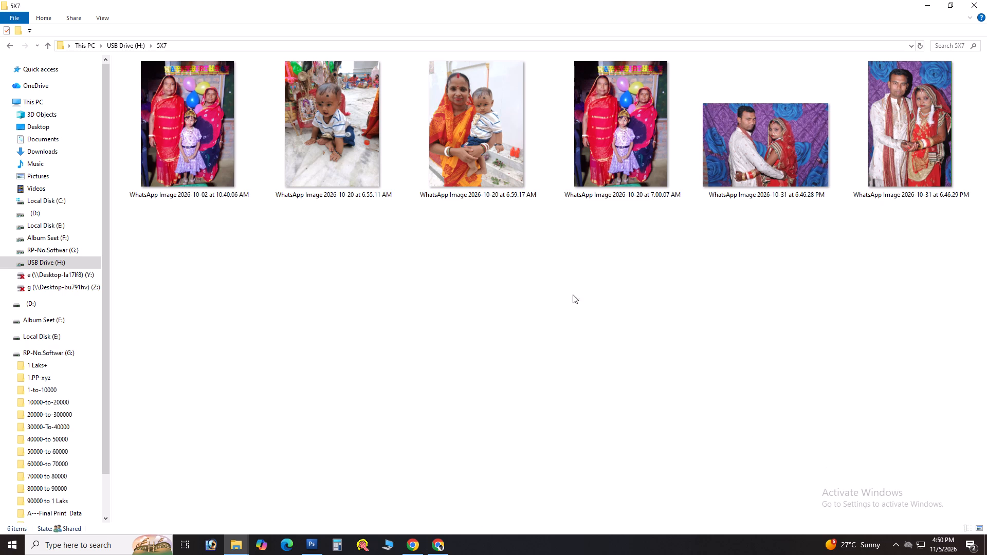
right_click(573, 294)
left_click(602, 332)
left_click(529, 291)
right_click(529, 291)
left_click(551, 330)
Delete the three WhatsApp photos dated 2026-10-20 from the 5X7 folder and refresh the file view.
left_click_drag(332, 242, 466, 190)
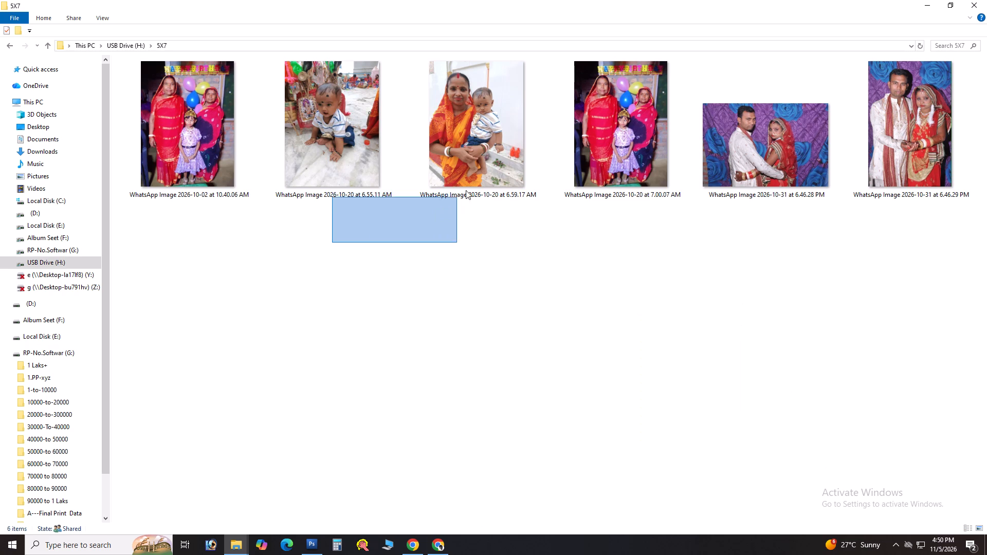
left_click_drag(466, 190, 468, 189)
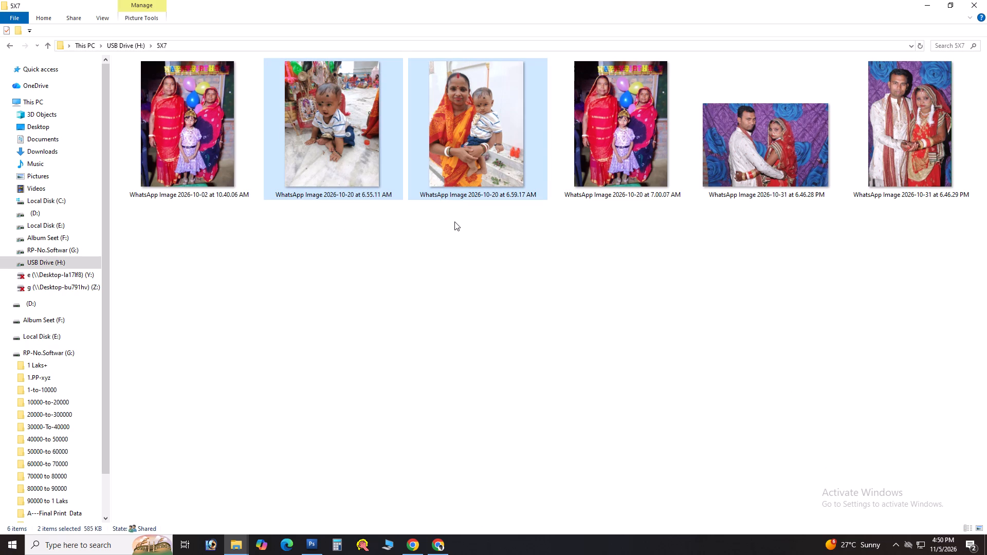
left_click(419, 266)
left_click_drag(309, 251, 550, 158)
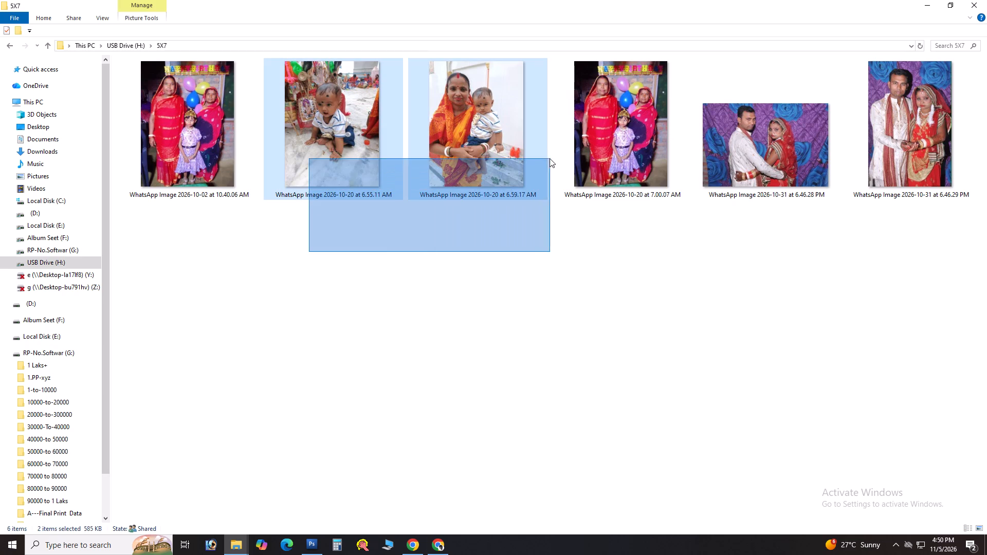
left_click_drag(550, 158, 597, 131)
key("Delete")
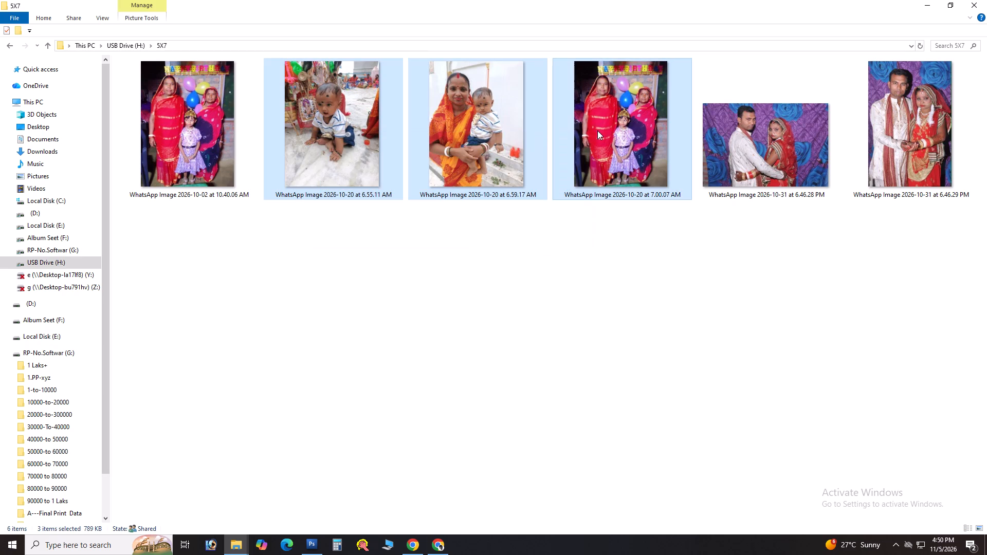
left_click(532, 279)
left_click(506, 269)
right_click(502, 268)
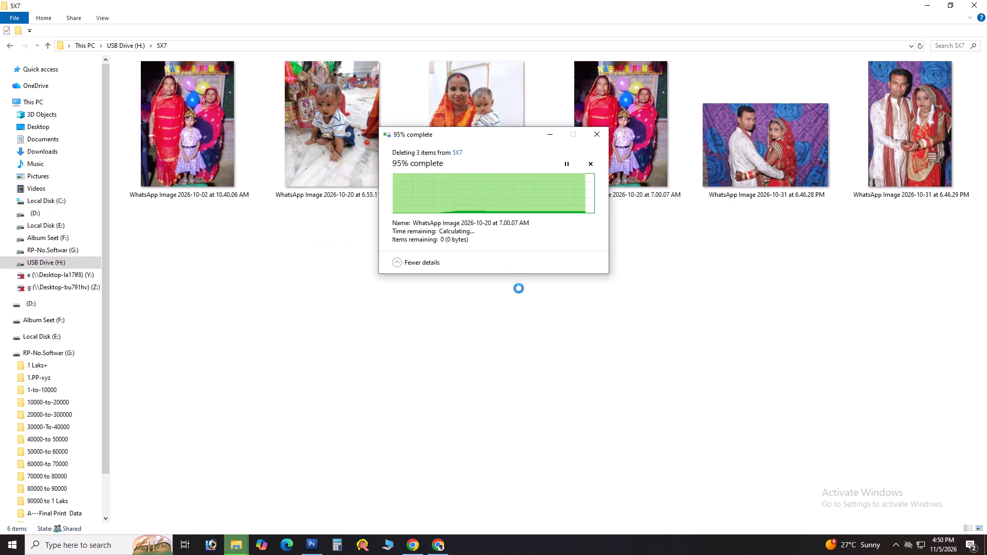
left_click(520, 314)
right_click_drag(466, 299, 460, 297)
left_click(462, 298)
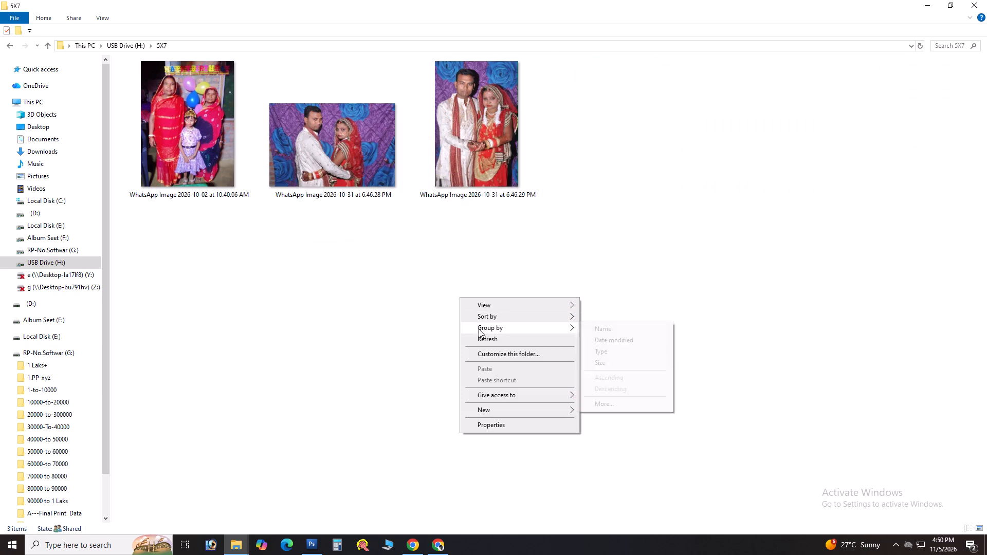
left_click(482, 336)
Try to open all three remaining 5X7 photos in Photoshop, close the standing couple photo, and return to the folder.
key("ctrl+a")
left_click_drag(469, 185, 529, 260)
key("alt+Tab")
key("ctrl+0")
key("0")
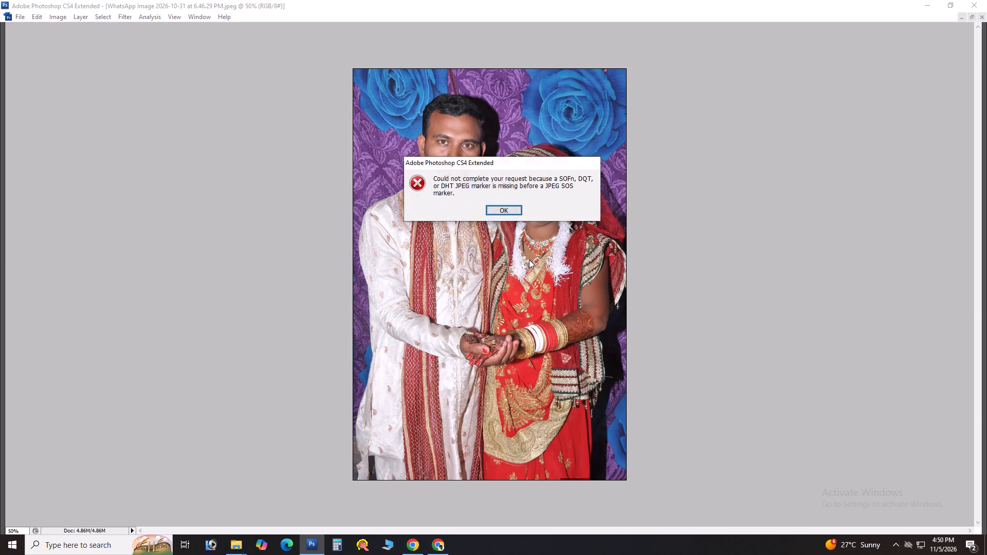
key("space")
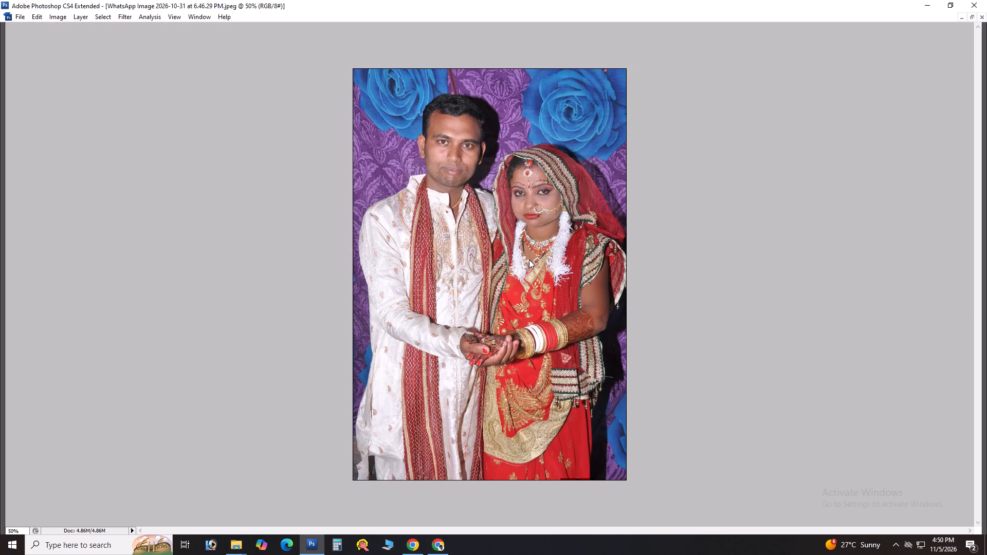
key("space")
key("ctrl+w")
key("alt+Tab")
Open the three 5X7 photos for editing in Paint, resave each under its existing name, and close them.
right_click(427, 161)
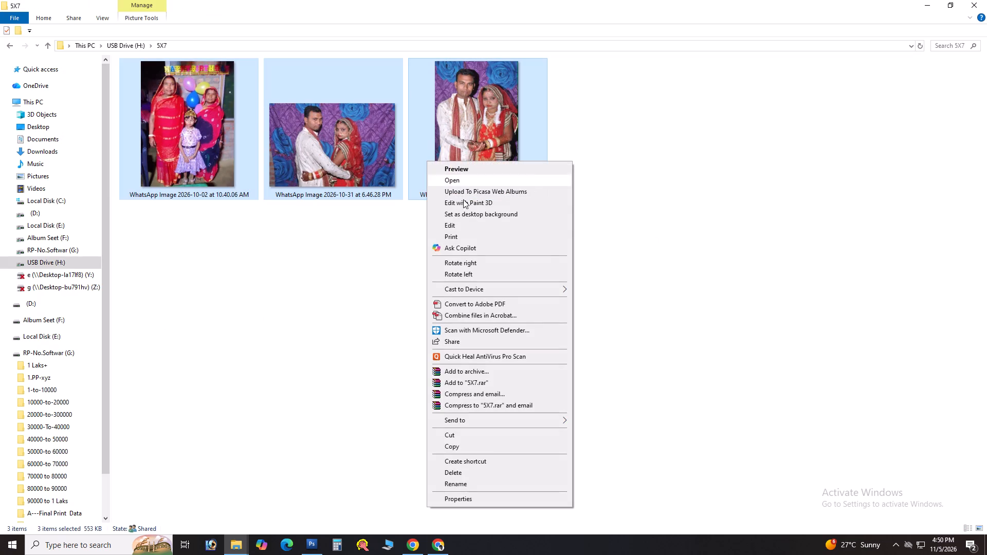
left_click(461, 227)
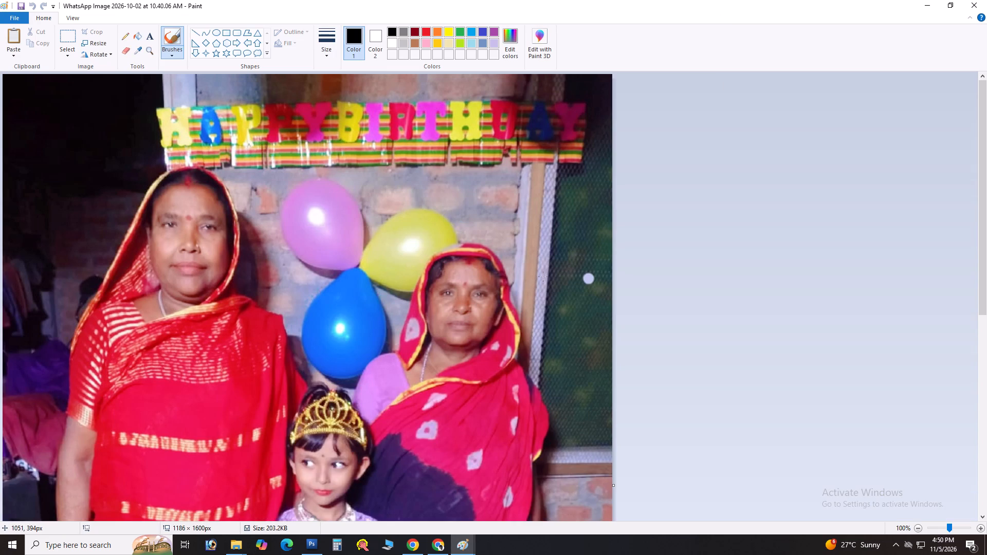
key("ctrl+s")
left_click(986, 0)
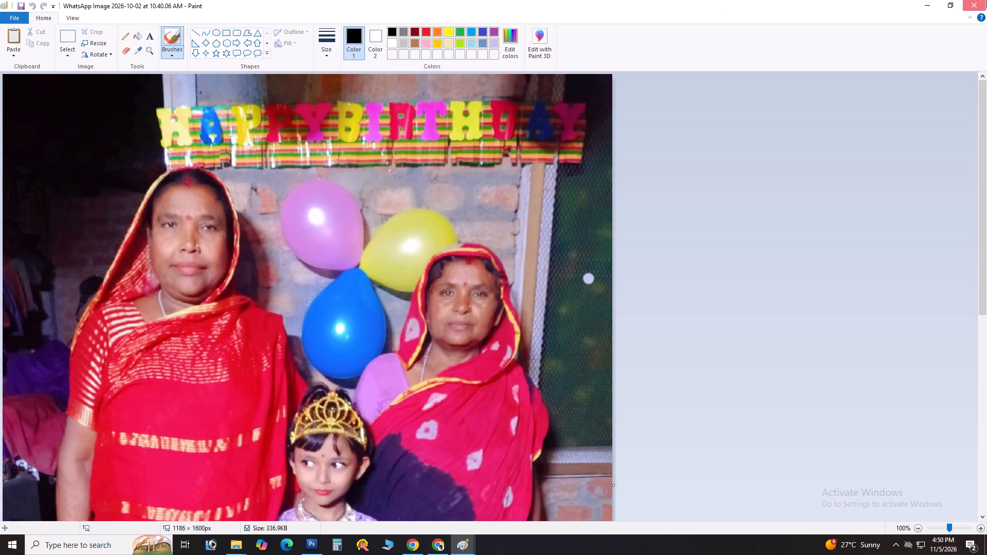
key("ctrl+s")
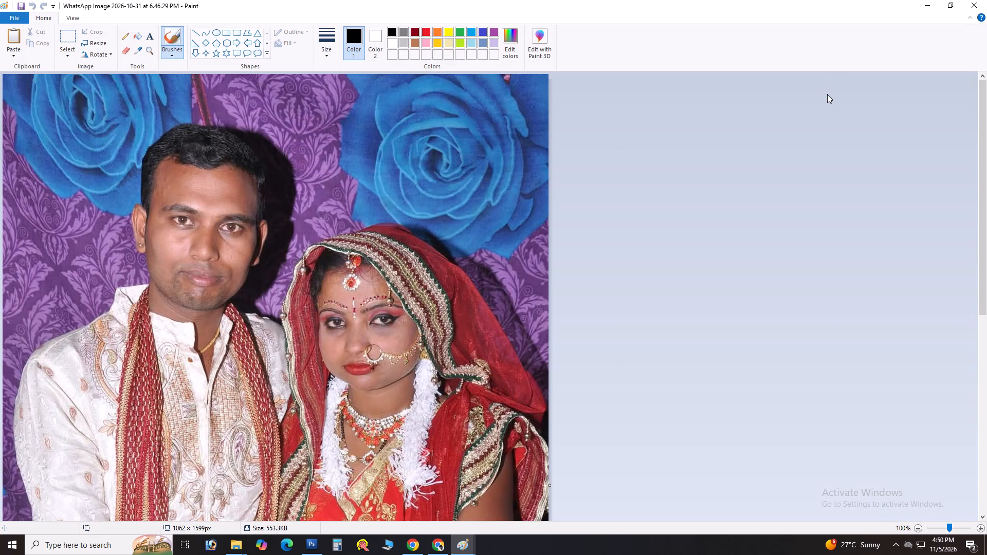
left_click(986, 0)
key("ctrl+s")
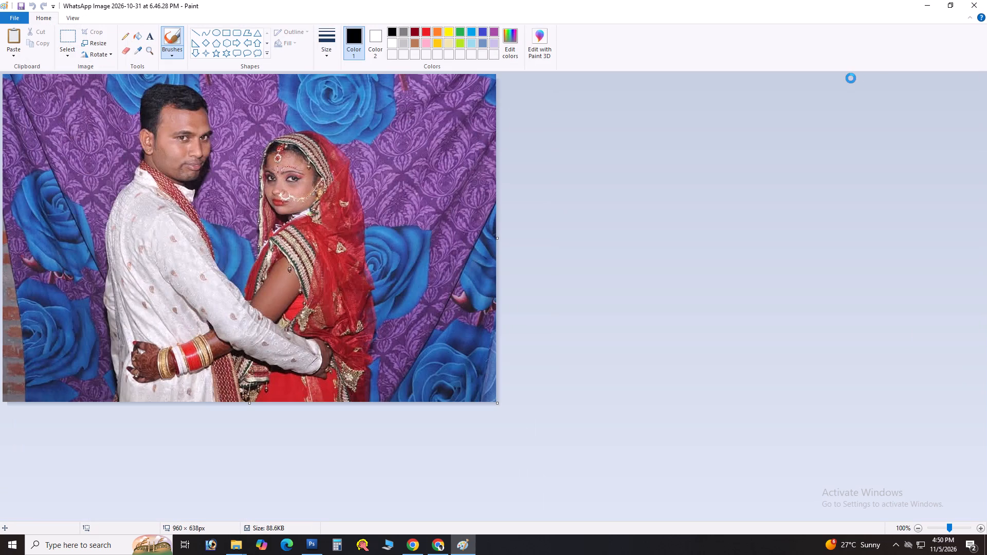
left_click(986, 0)
Refresh the 5X7 folder, select all three resaved photos, and open them in Photoshop.
left_click(682, 151)
left_click(678, 151)
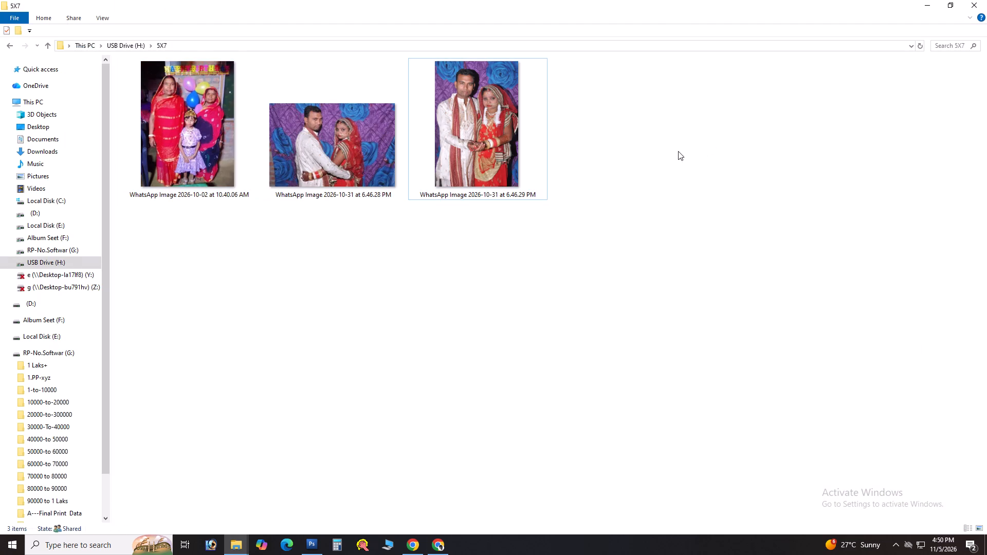
right_click(678, 151)
left_click(702, 189)
left_click(681, 188)
right_click(681, 188)
left_click(702, 227)
key("ctrl+a")
left_click_drag(483, 176, 487, 196)
key("alt+Tab")
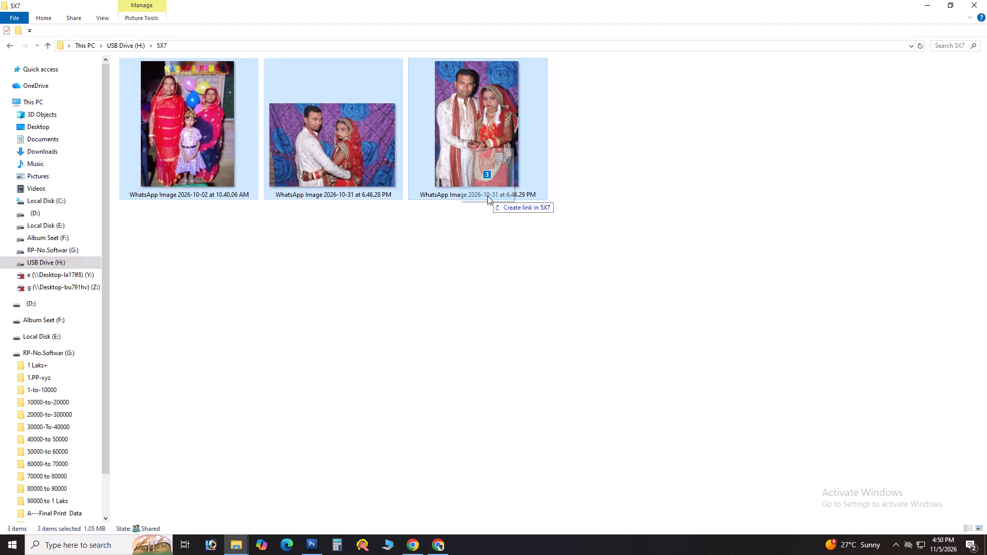
left_click_drag(487, 196, 488, 197)
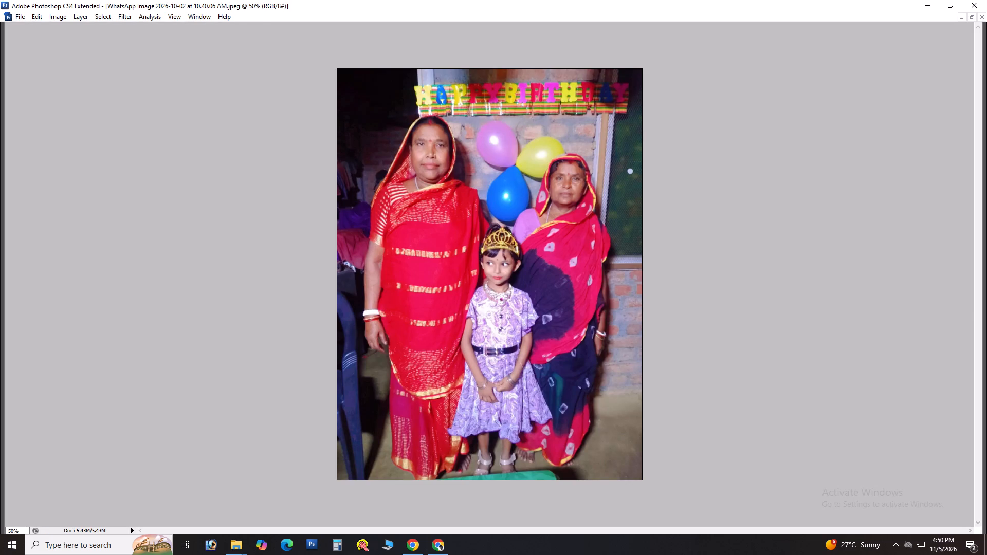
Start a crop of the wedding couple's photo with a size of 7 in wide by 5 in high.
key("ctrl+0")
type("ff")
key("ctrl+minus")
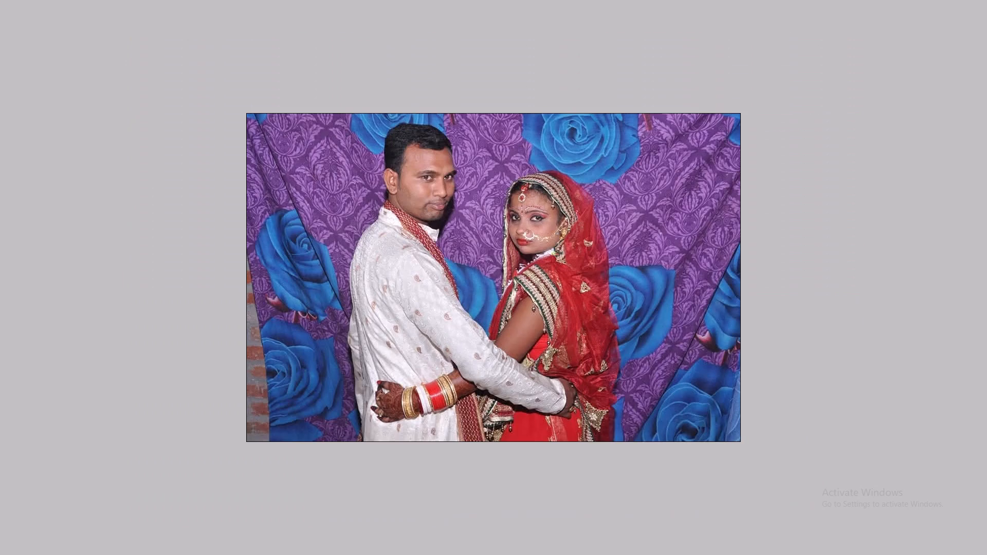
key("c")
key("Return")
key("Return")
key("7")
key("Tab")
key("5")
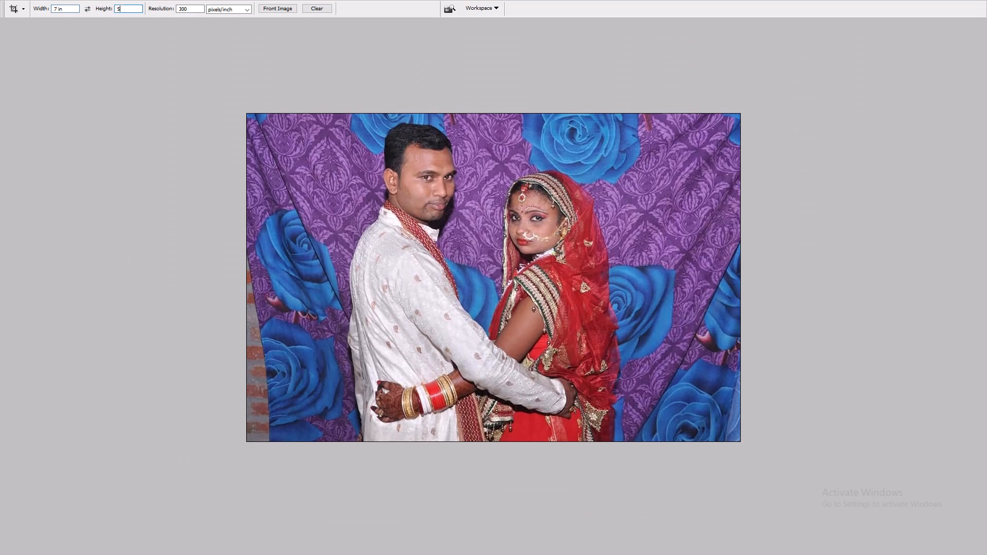
Set the crop size to 5 in wide by 7 in high and frame the couple, extending above the photo.
key("Return")
key("Return")
key("5")
key("Tab")
key("7")
left_click(488, 197)
left_click_drag(335, 93, 785, 554)
left_click_drag(508, 343, 510, 343, "shift")
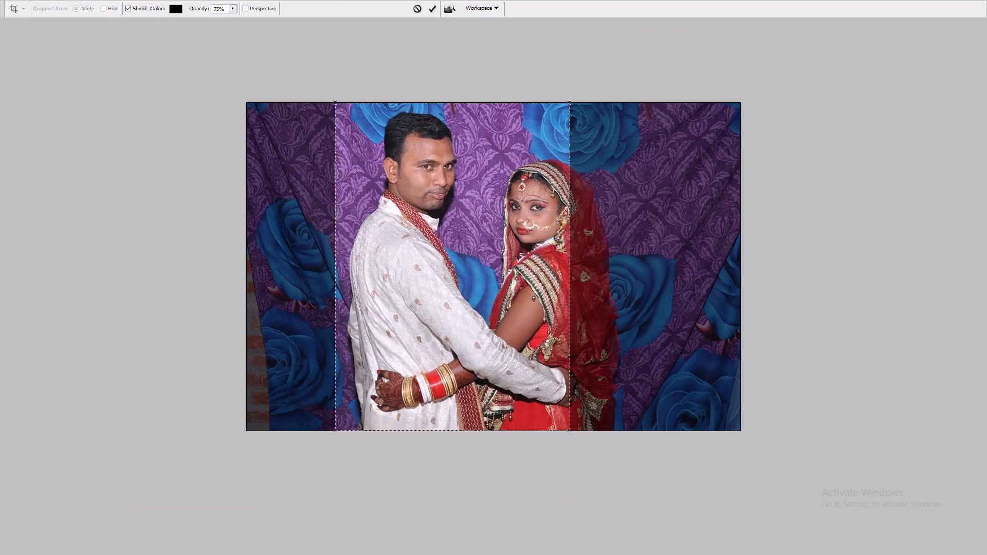
left_click_drag(510, 343, 513, 343, "shift")
left_click_drag(575, 106, 632, 55)
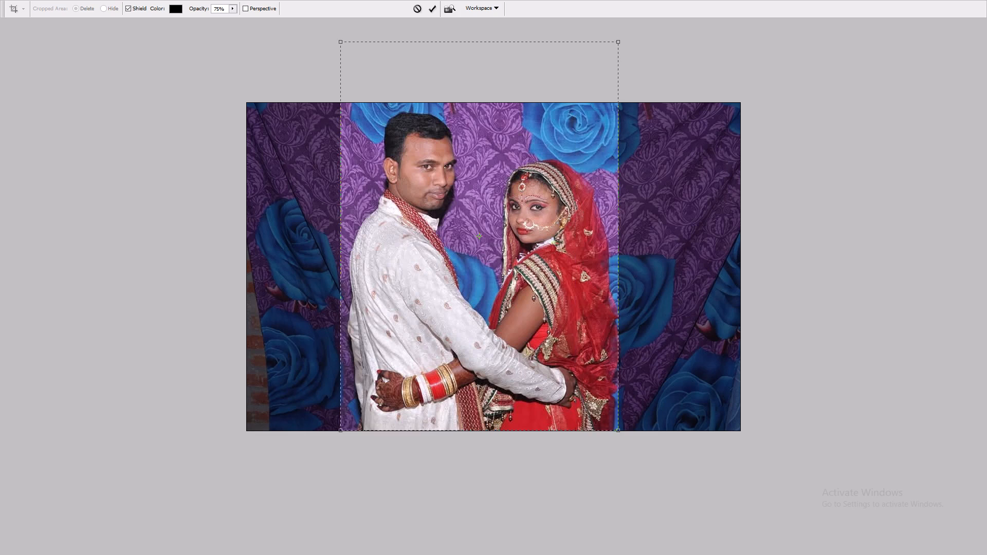
Shift the crop frame slightly right and down until it extends evenly above and below the photo, and apply the crop.
key("Right")
key("shift+Right")
key("Down")
key("shift+Down")
key("shift+Down")
key("shift+Down")
key("shift+Down")
key("shift+Down")
key("shift+Down")
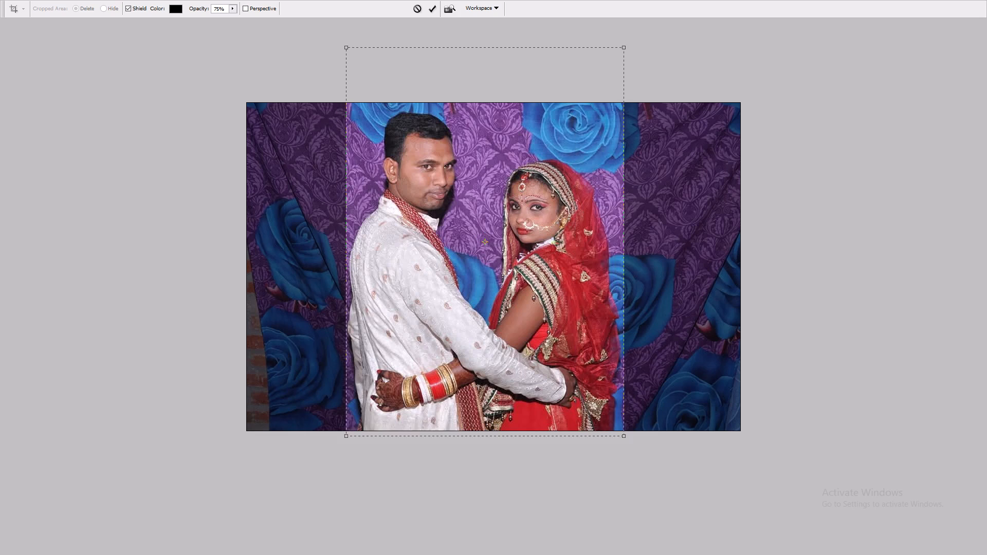
key("shift+Down")
key("shift+Down")
key("Down")
key("Down")
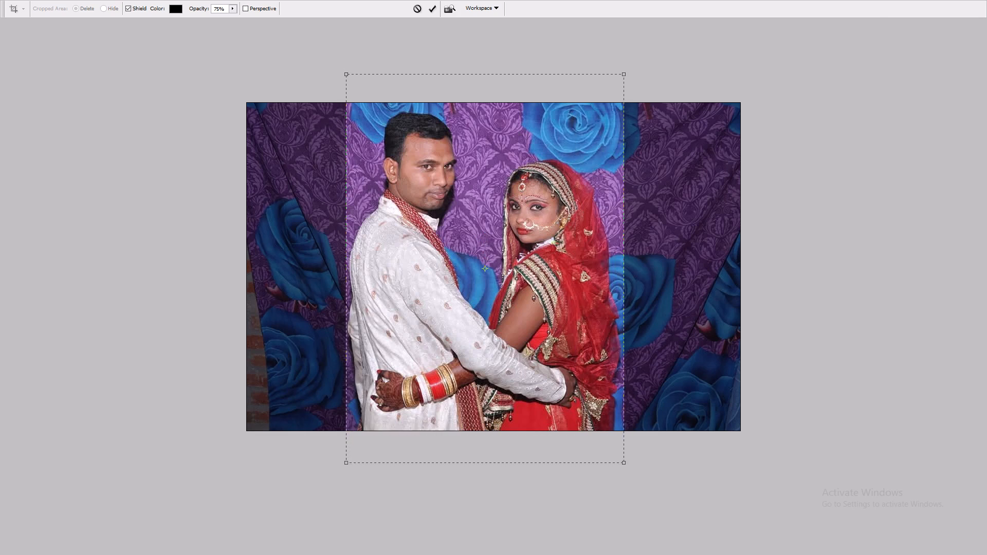
key("Return")
Select the backdrop strip above the couple's heads with the white band, and stretch it up to fill the top.
key("ctrl+0")
key("Tab")
key("Tab")
key("ctrl+minus")
key("m")
key("space")
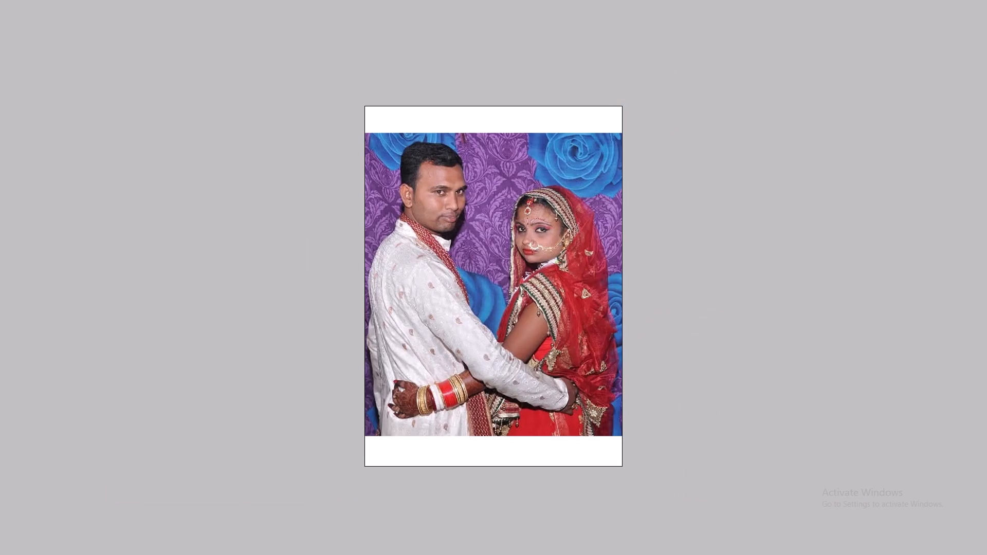
left_click_drag(357, 107, 356, 206)
left_click_drag(290, 174, 646, 239)
key("space")
left_click_drag(512, 228, 494, 267)
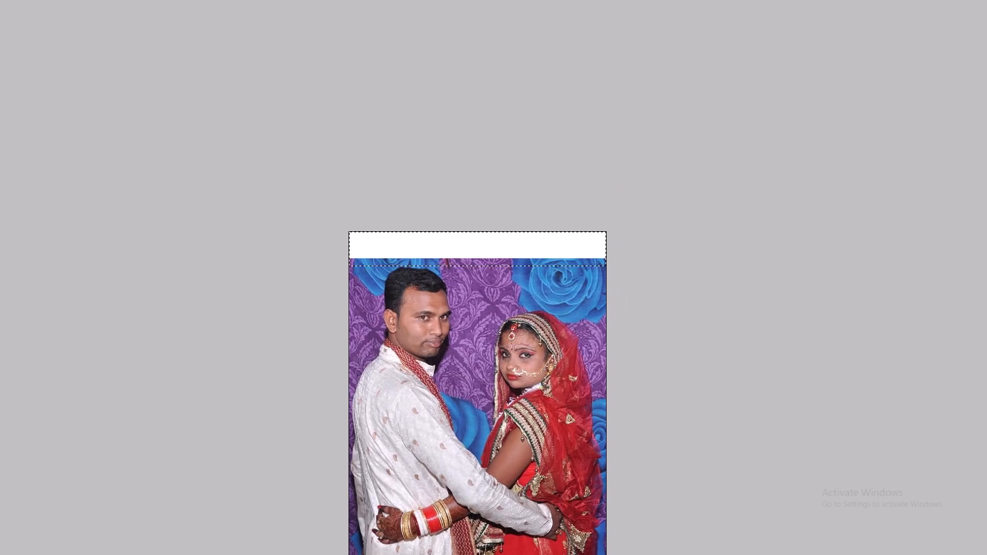
left_click_drag(494, 267, 494, 311)
key("ctrl+t")
key("space")
left_click_drag(478, 284, 472, 309)
left_click_drag(472, 309, 476, 97)
key("ctrl+Return")
key("ctrl+d")
key("v")
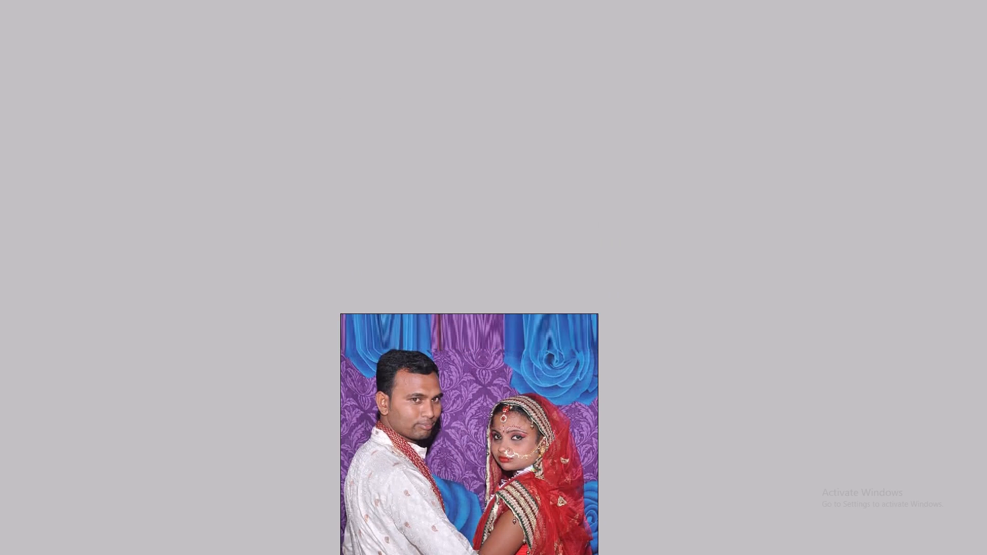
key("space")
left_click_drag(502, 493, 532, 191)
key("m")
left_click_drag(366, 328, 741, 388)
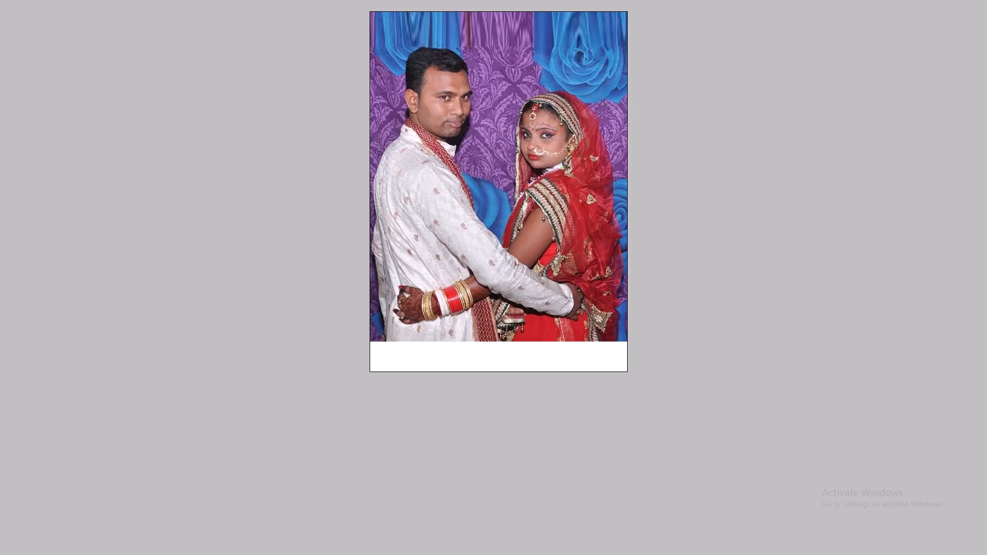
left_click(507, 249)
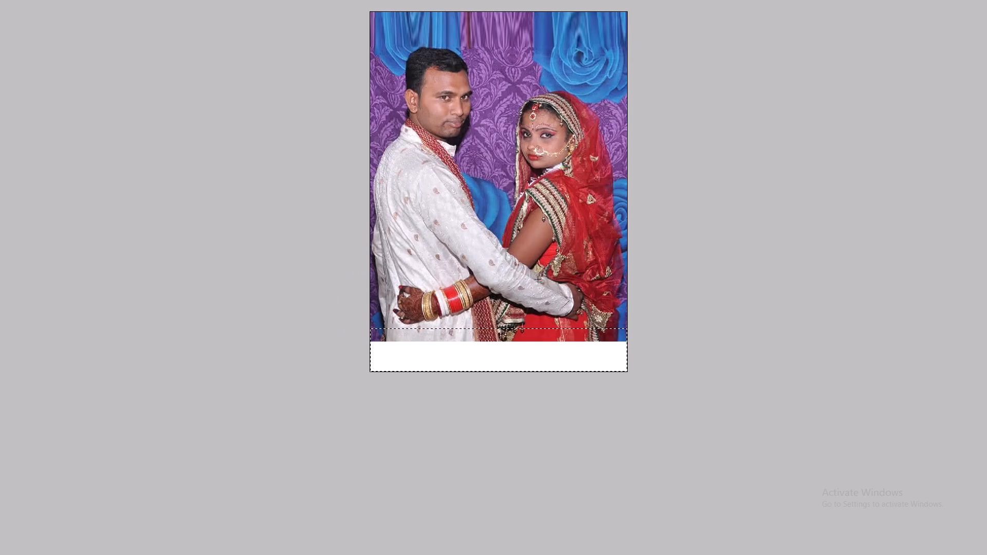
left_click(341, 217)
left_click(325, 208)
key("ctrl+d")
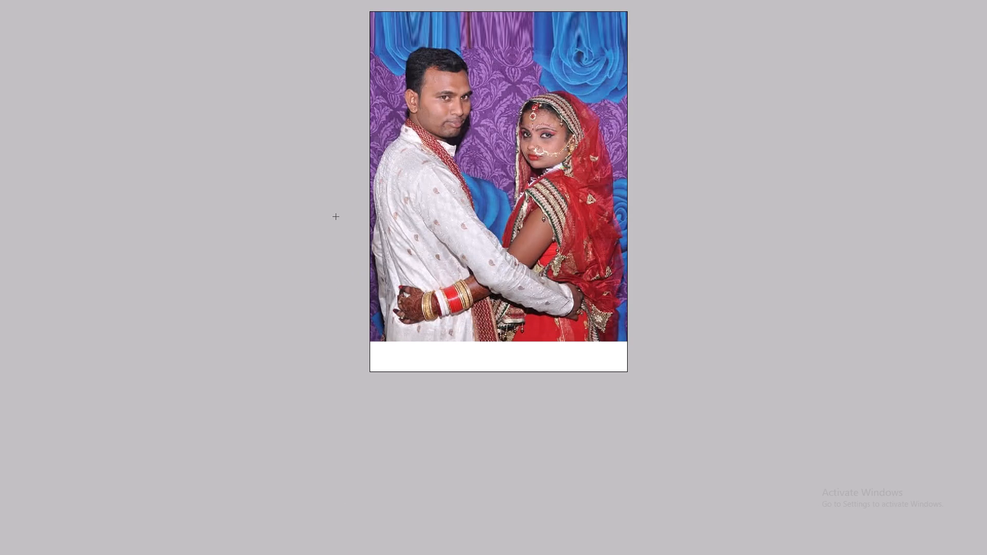
Select the couple from below the chest to the page bottom, stretch it down over the white band, and deselect.
left_click_drag(336, 216, 748, 414)
key("ctrl+t")
left_click_drag(501, 372, 501, 384)
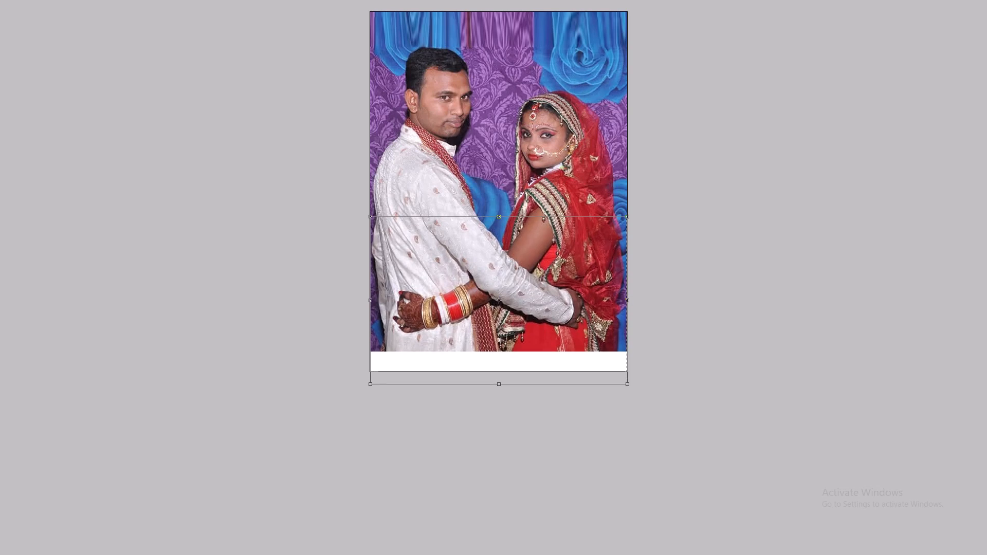
key("Return")
key("ctrl+d")
Select the couple from the forearms down and stretch that part further over the bottom white band, and deselect.
left_click_drag(349, 273, 585, 430)
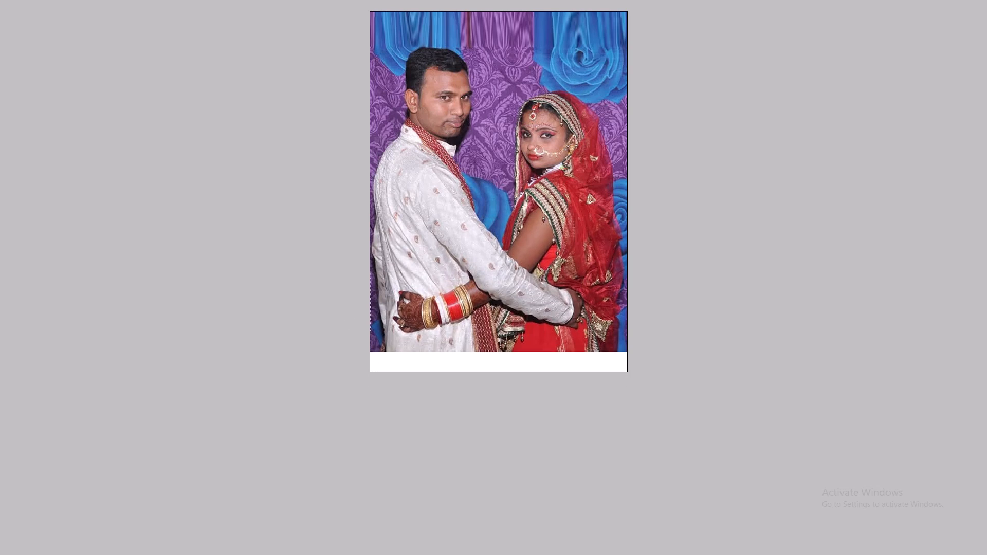
left_click_drag(585, 430, 986, 550)
key("ctrl+t")
left_click_drag(502, 359, 501, 369)
key("Return")
key("ctrl+d")
Select the strip across the couple's waists with the bottom white band, stretch it down past the page edge, and deselect.
left_click_drag(358, 331, 754, 459)
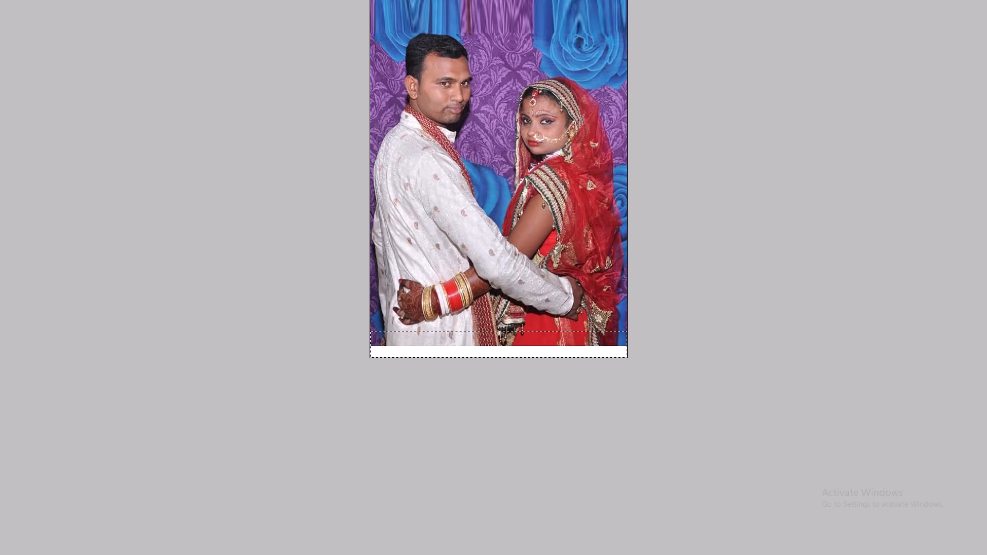
key("ctrl+t")
left_click_drag(500, 358, 502, 382)
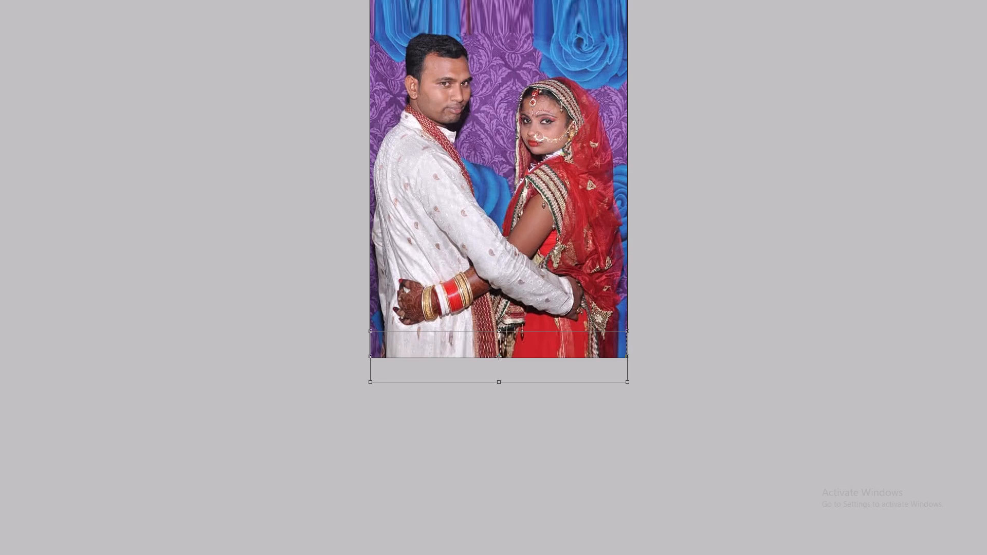
key("Return")
key("ctrl+d")
key("v")
key("ctrl+0")
key("ctrl+alt+s")
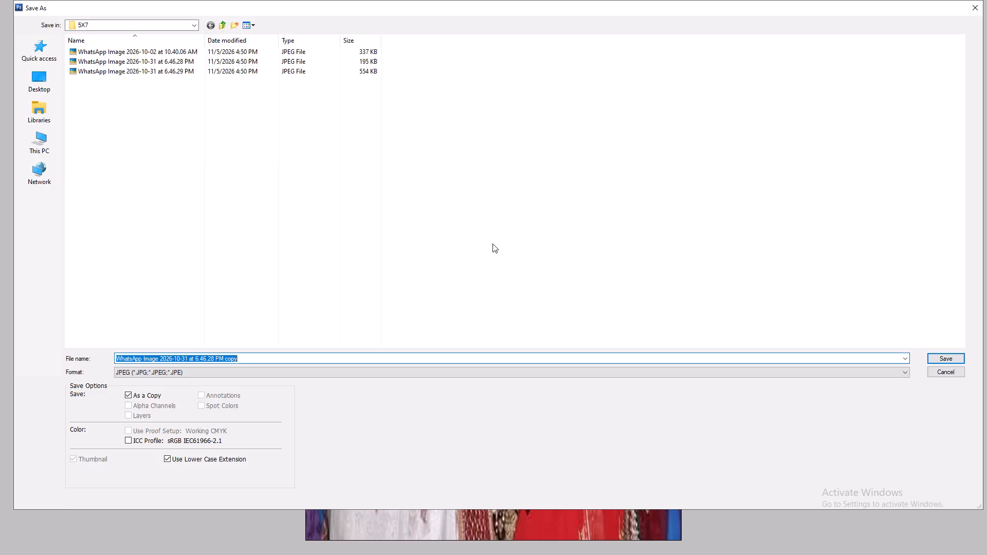
key("Escape")
Lighten the couple's photo with the recorded adjustment action and clear the selection it leaves.
key("ctrl+minus")
key("F6")
key("ctrl+d")
key("v")
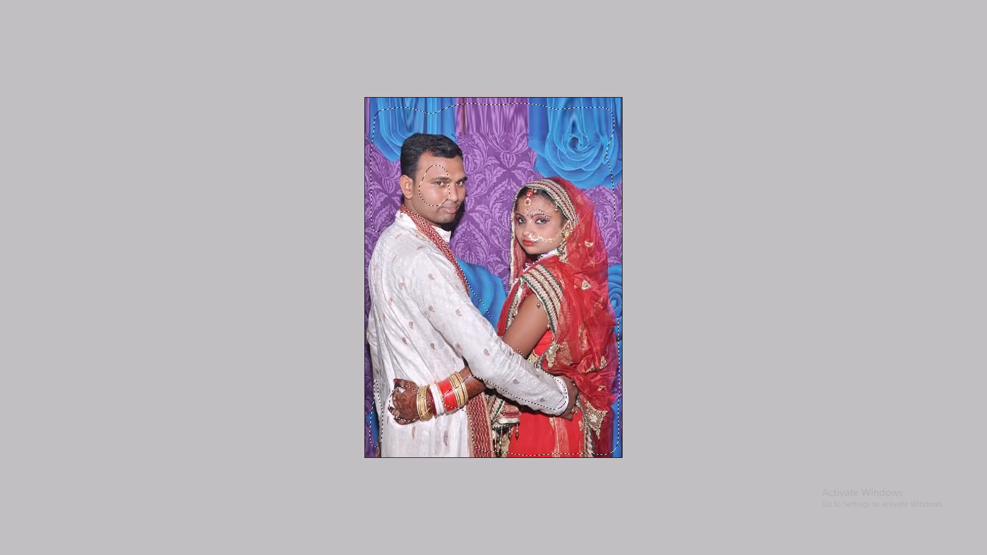
Apply Auto Levels faded to 90% and Auto Contrast faded to 90% to the couple's photo.
key("ctrl+shift+l")
key("ctrl+shift+f")
type("90")
key("Return")
key("ctrl+alt+shift+l")
key("ctrl+shift+f")
type("90")
key("Return")
Adjust the photo's RGB Levels with midtones at 1.08, white input at 233 and a raised black input, and compare before and after.
key("ctrl+l")
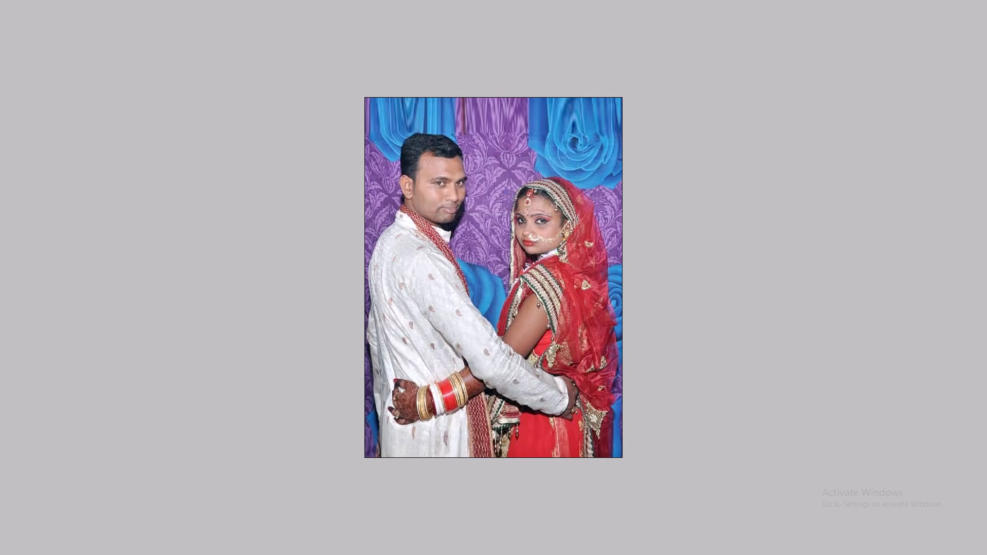
left_click_drag(849, 418, 840, 419)
left_click_drag(839, 420, 824, 423)
scroll(824, 423, "up", 8)
key("Tab")
scroll(823, 424, "down", 14)
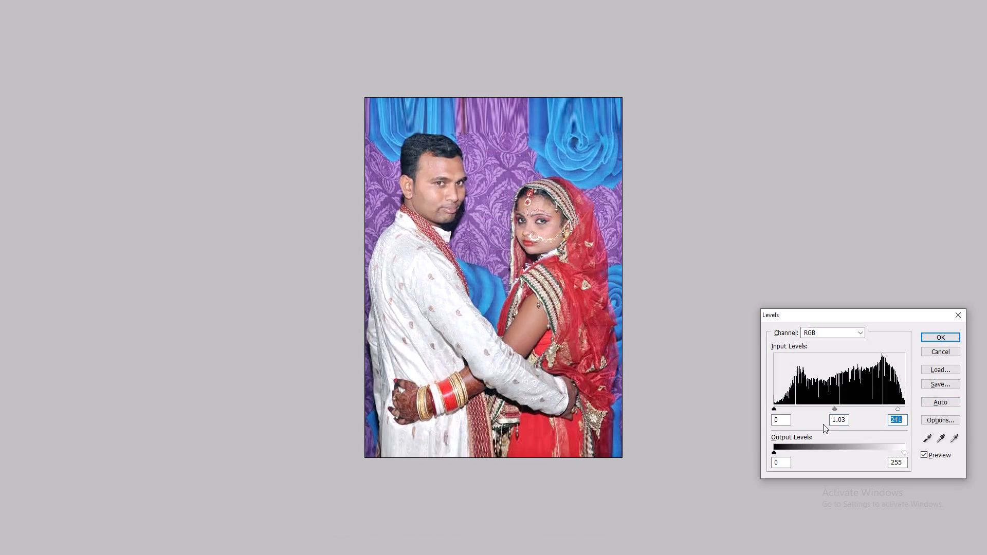
key("shift+Tab")
scroll(823, 424, "up", 7)
key("Tab")
scroll(823, 424, "down", 10)
key("shift+Tab")
key("shift+Tab")
scroll(823, 425, "up", 17)
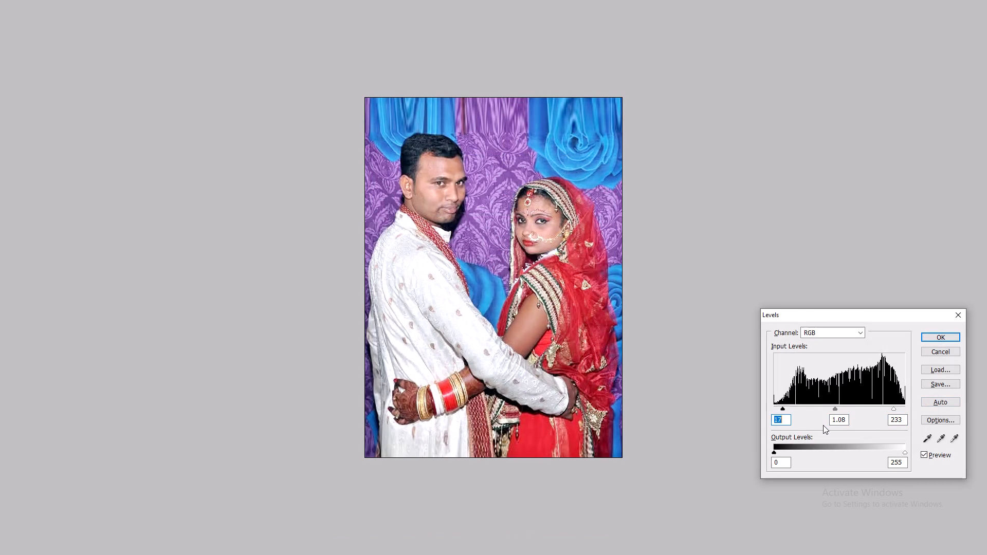
scroll(823, 425, "up", 12)
key("Return")
key("ctrl+alt+z")
key("ctrl+z")
key("ctrl+0")
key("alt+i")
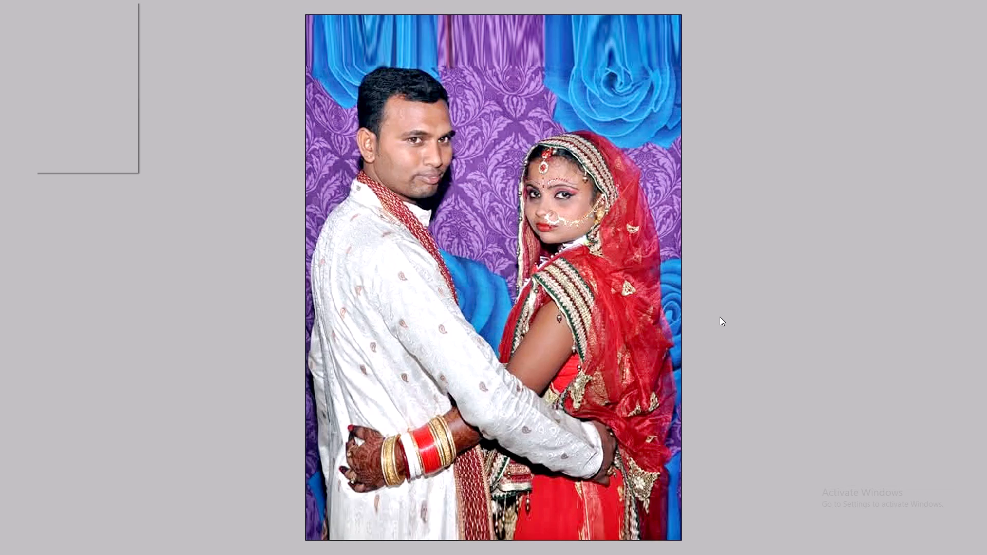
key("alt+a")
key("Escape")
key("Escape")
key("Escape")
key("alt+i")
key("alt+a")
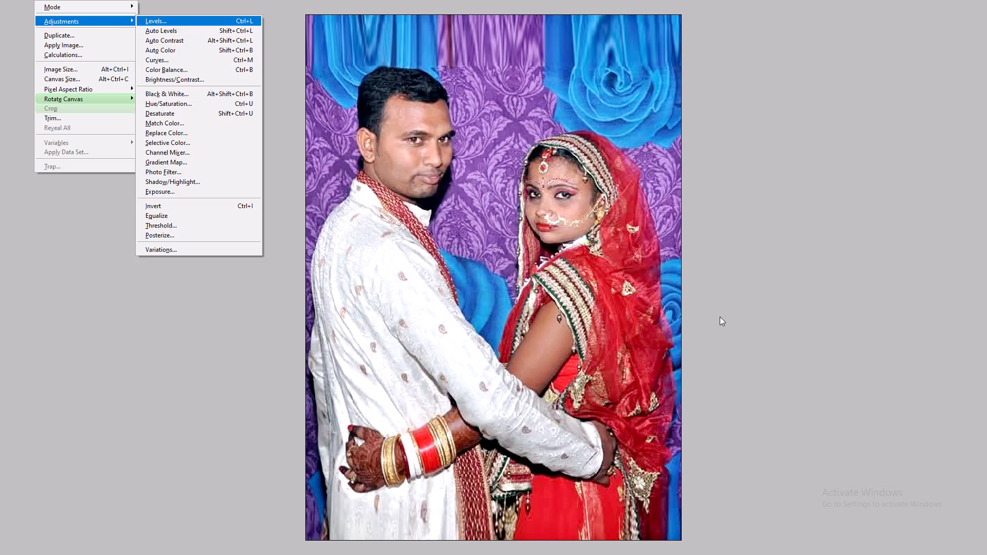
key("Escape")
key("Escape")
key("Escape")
Apply Selective Color with its current settings to the couple's photo and fade it to 50%.
key("alt+i")
key("alt+a")
key("alt+s")
key("Return")
key("ctrl+shift+f")
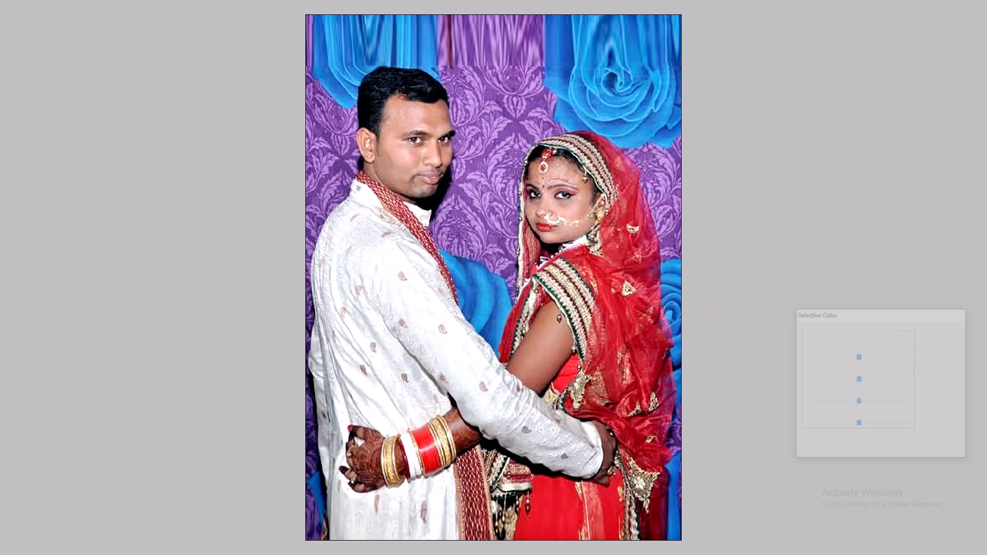
type("50")
key("Return")
Apply the Sharpen filter to the couple's photo and fade it to 20%.
key("alt+t")
key("s")
key("Right")
key("Return")
key("ctrl+shift+f")
type("20")
key("Return")
Apply Unsharp Mask with its current settings to the couple's photo and fade it to 40%.
key("alt+t")
key("s")
key("Right")
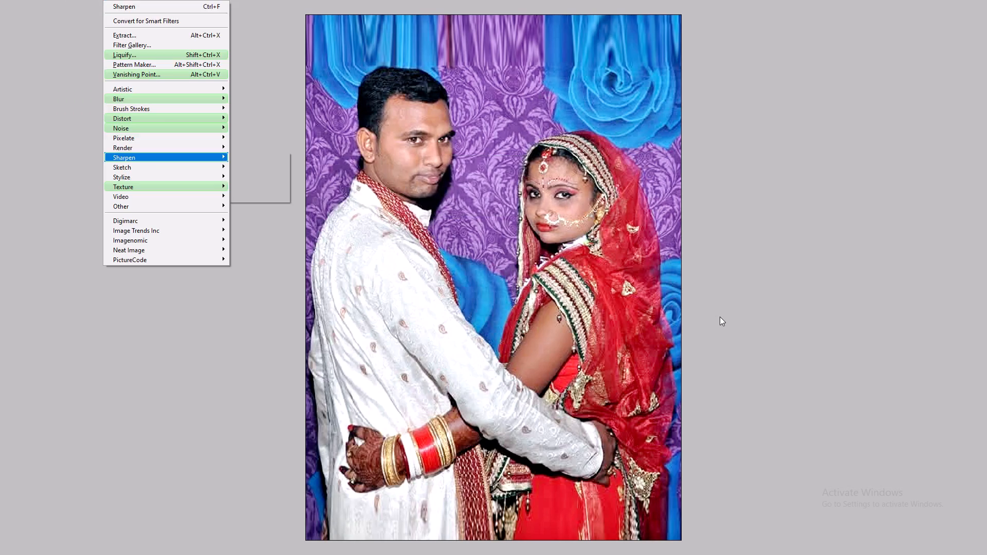
key("Up")
key("Return")
key("Return")
key("ctrl+shift+f")
type("40")
key("Return")
Apply Channel Mixer with its current settings to the couple's photo and fade it to 50%.
key("alt+i")
key("alt+a")
key("alt+x")
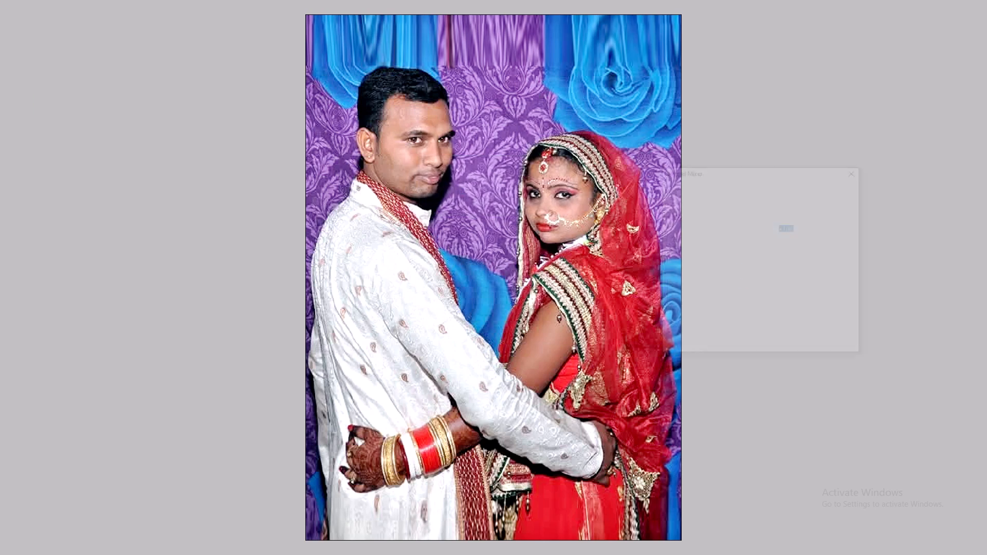
key("Return")
key("ctrl+shift+f")
type("50")
key("Return")
Run the recorded lightening action once more on the couple's photo and deselect.
key("ctrl+minus")
key("Escape")
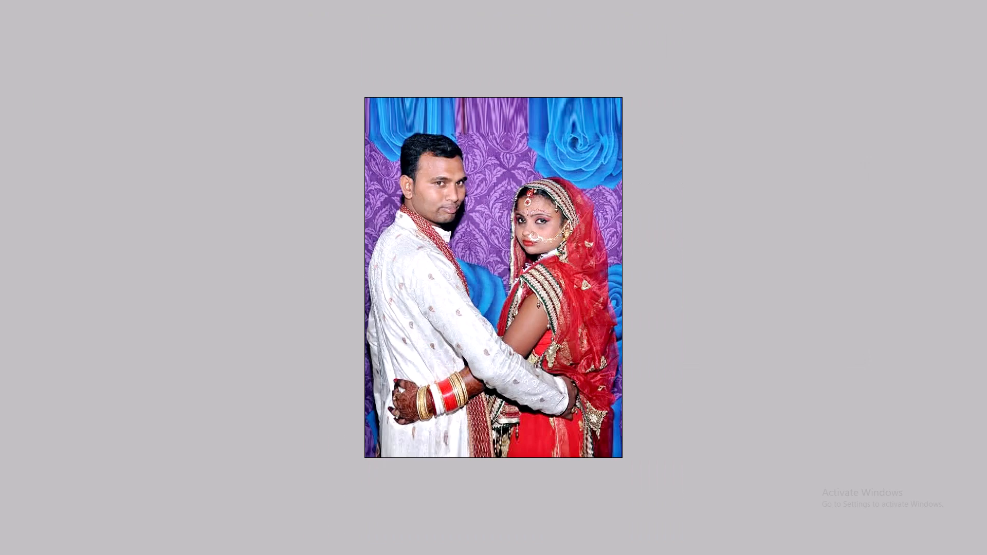
key("F6")
key("ctrl+d")
Save a JPEG copy of the couple's photo to the Desktop as 51+.
key("ctrl+alt+s")
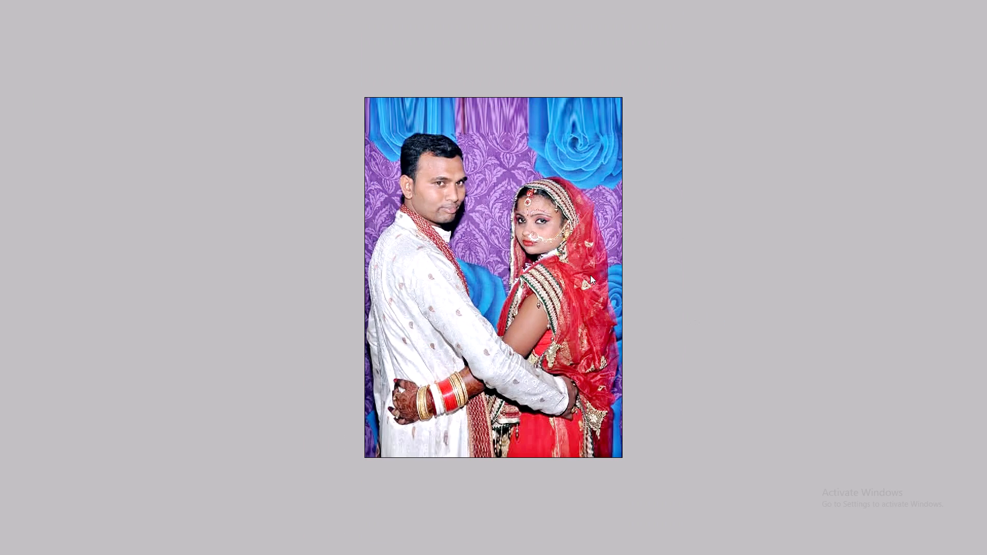
left_click(43, 89)
scroll(482, 236, "down", 14)
type("51+")
key("Return")
key("Return")
key("ctrl+0")
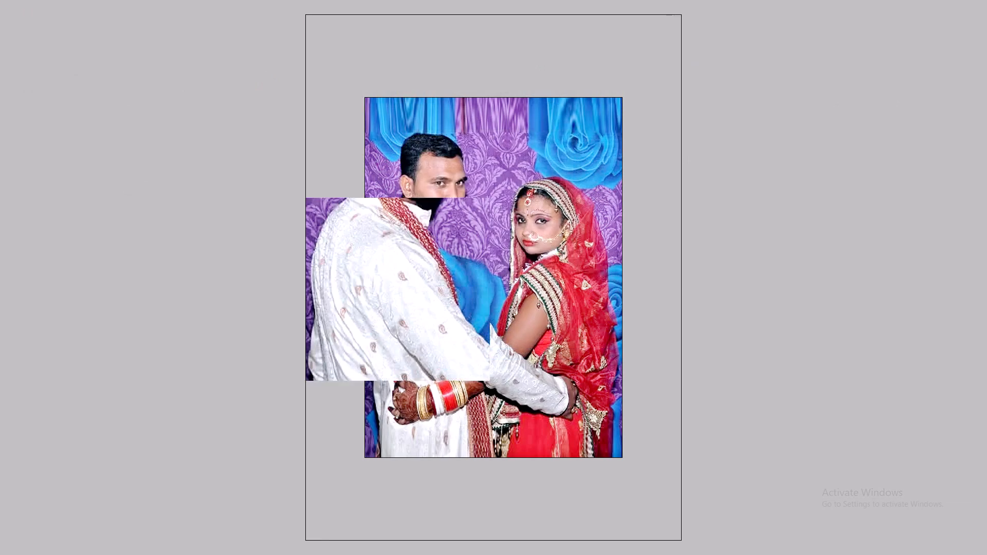
Close the couple's photo without saving changes to the original.
key("ctrl+w")
key("Tab")
key("Return")
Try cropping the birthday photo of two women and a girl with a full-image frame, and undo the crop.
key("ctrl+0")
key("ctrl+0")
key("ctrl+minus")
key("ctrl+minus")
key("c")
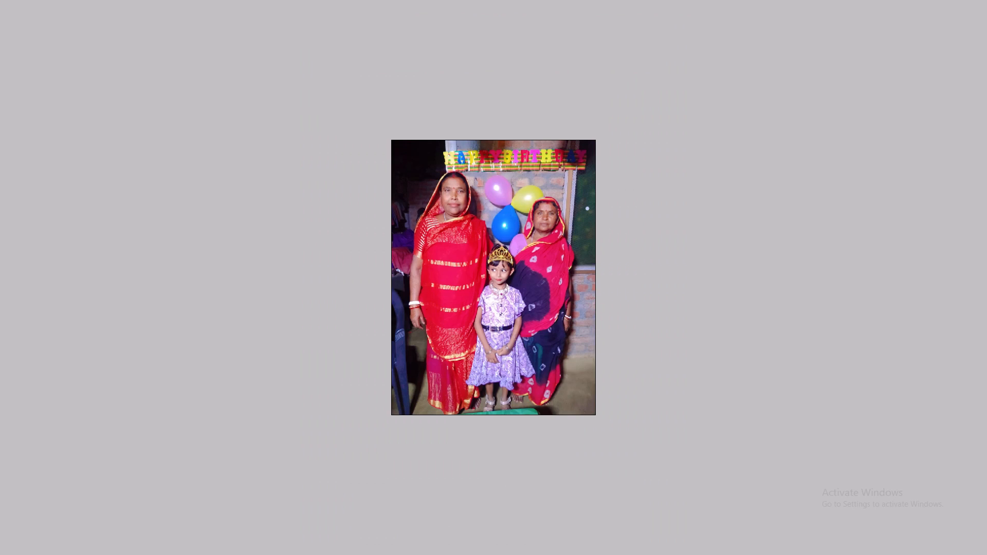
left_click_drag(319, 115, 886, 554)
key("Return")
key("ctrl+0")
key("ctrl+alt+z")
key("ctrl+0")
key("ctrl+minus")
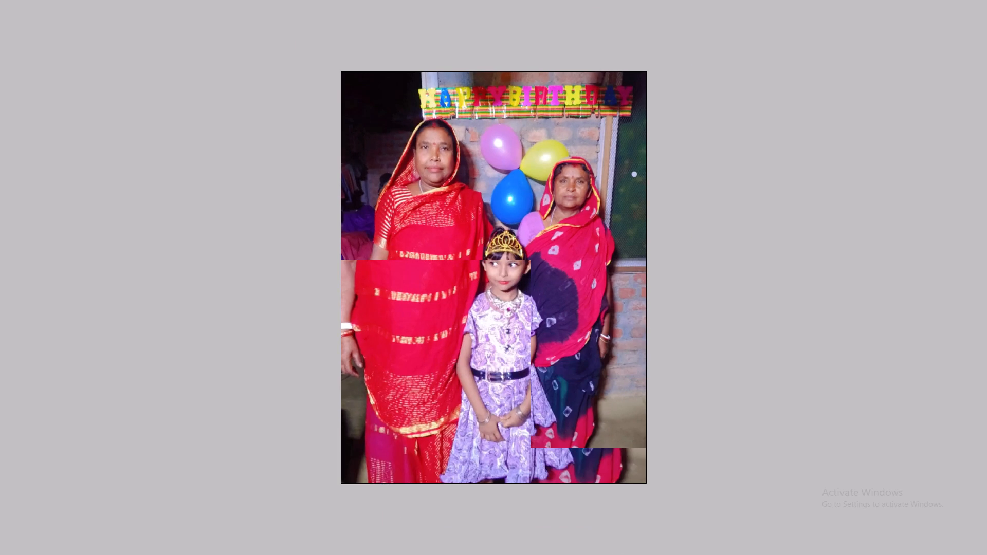
left_click_drag(289, 49, 873, 554)
key("shift+Right")
key("Right")
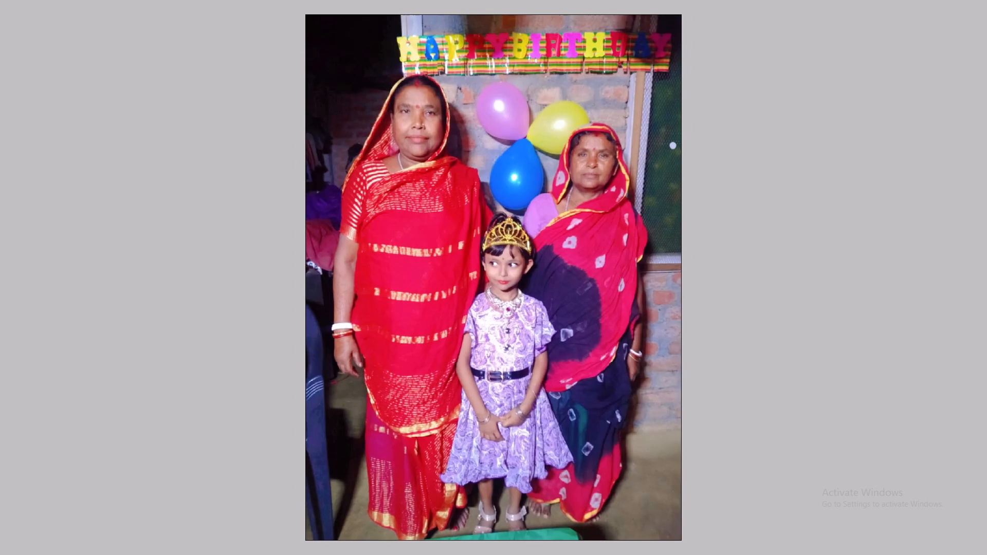
key("Return")
key("ctrl+0")
key("F6")
key("ctrl+plus")
key("ctrl+d")
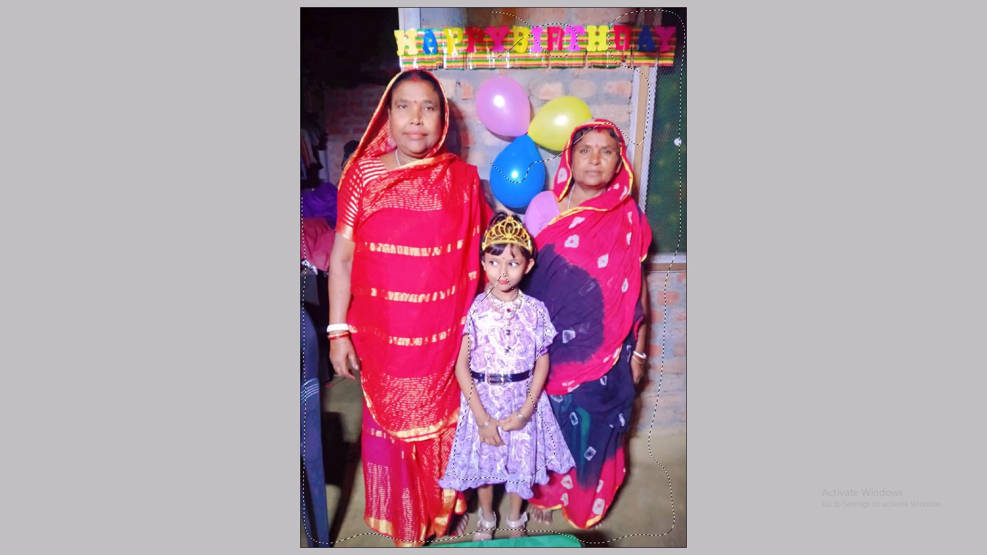
Apply Auto Tone and Auto Contrast to the birthday photo, fading each to 90%.
key("v")
key("ctrl+shift+l")
key("ctrl+shift+f")
type("90")
key("Return")
key("ctrl+alt+shift+l")
key("ctrl+shift+f")
type("90")
key("Return")
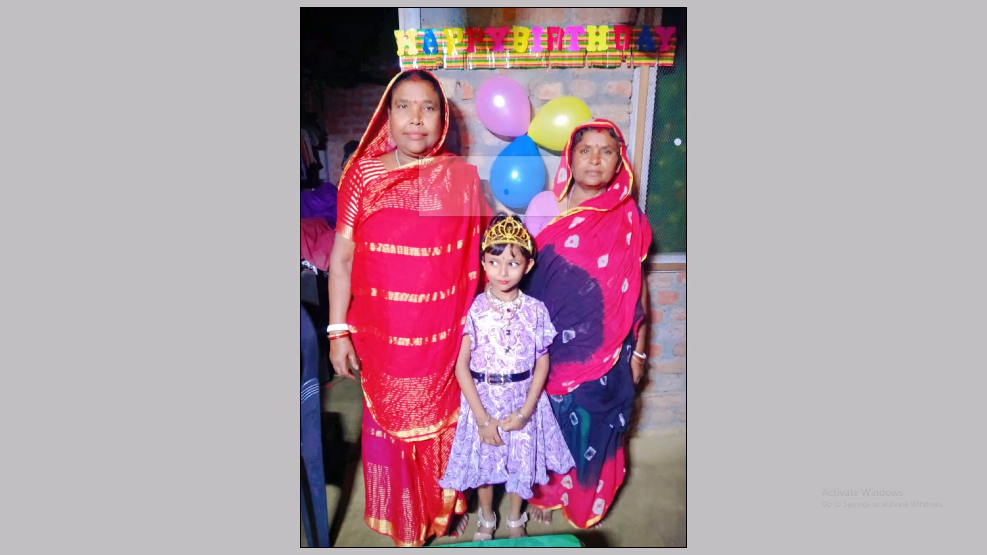
Apply the Sharpen filter to the birthday photo and fade it to 20%.
key("alt+t")
key("s")
key("Right")
key("Return")
key("ctrl+shift+f")
type("20")
key("Return")
Apply Unsharp Mask to the birthday photo with amount 50%, radius 1.0 pixels and threshold 0, faded to 50%.
key("alt+t")
key("s")
key("Right")
key("Up")
key("Return")
key("Return")
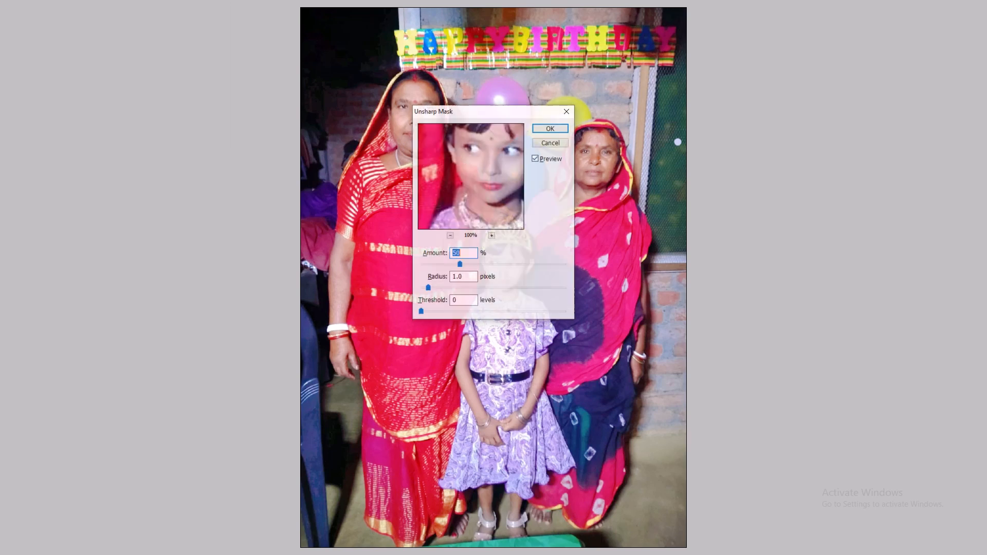
key("ctrl+shift+f")
type("50")
key("Return")
Apply a Selective Color adjustment to the birthday photo and fade it to 50%.
key("ctrl+plus")
key("alt+i")
key("alt+a")
key("alt+s")
key("Return")
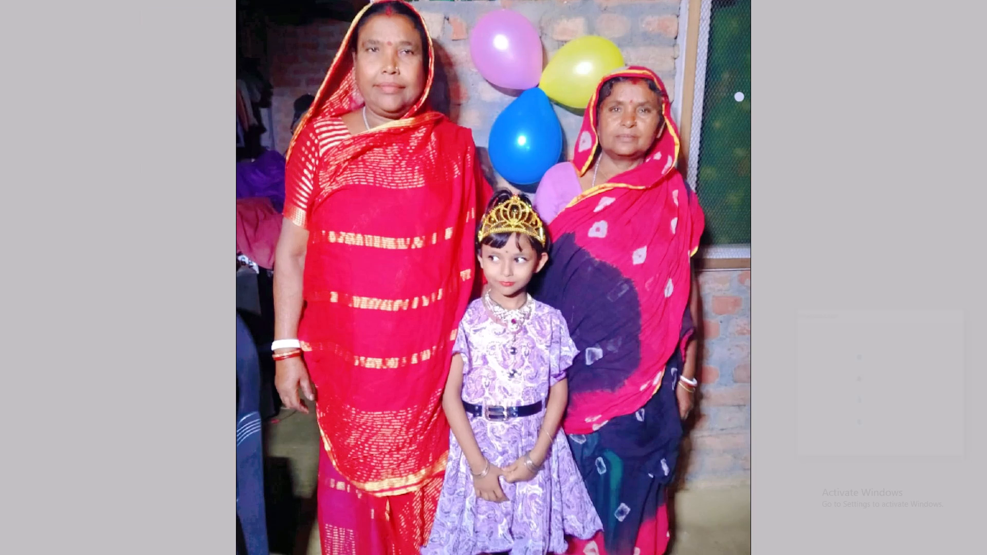
key("ctrl+shift+f")
type("50")
key("Return")
key("ctrl+0")
Adjust the birthday photo's Levels to midtone 1.09 and white point 241 with a slightly raised black point, and compare before and after.
key("ctrl+l")
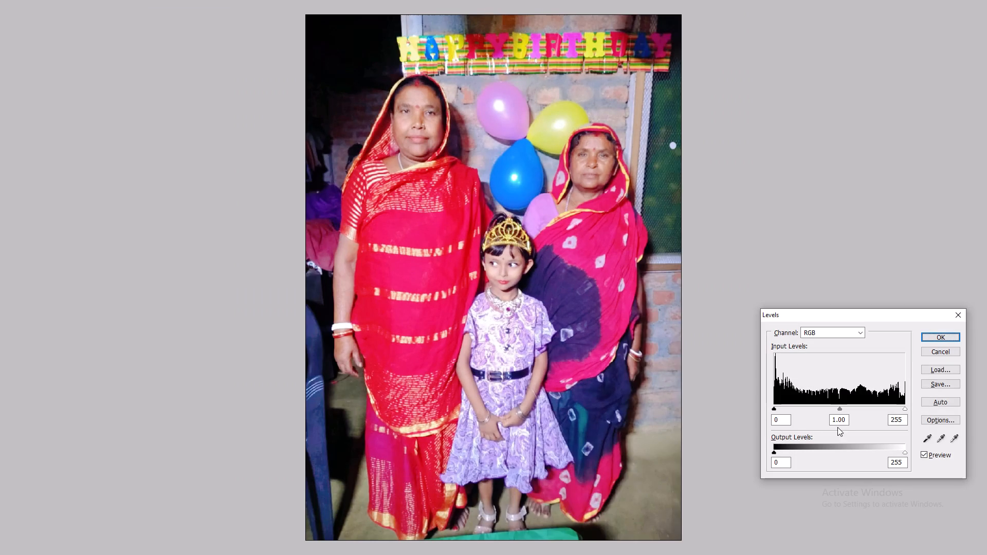
left_click(838, 416)
scroll(836, 418, "up", 8)
key("Tab")
scroll(835, 418, "down", 10)
key("shift+Tab")
scroll(835, 419, "up", 5)
key("Tab")
scroll(835, 419, "down", 4)
key("shift+Tab")
key("shift+Tab")
scroll(835, 419, "up", 3)
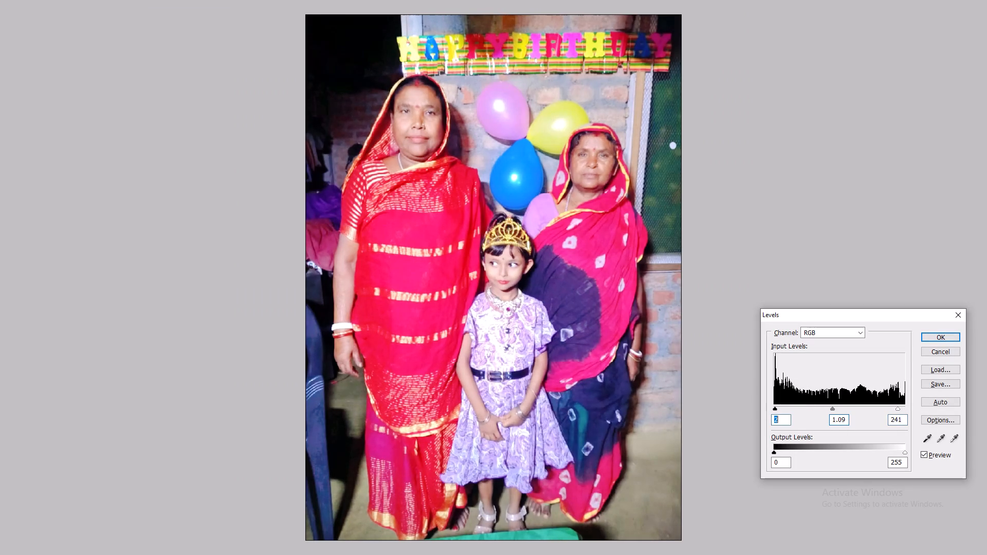
scroll(835, 419, "up", 14)
key("Return")
key("ctrl+alt+z")
key("ctrl+z")
Select the skin tones from the taller woman's face with the Magic Wand, Grow and Similar, and feather the selection by 12 pixels.
key("ctrl+plus")
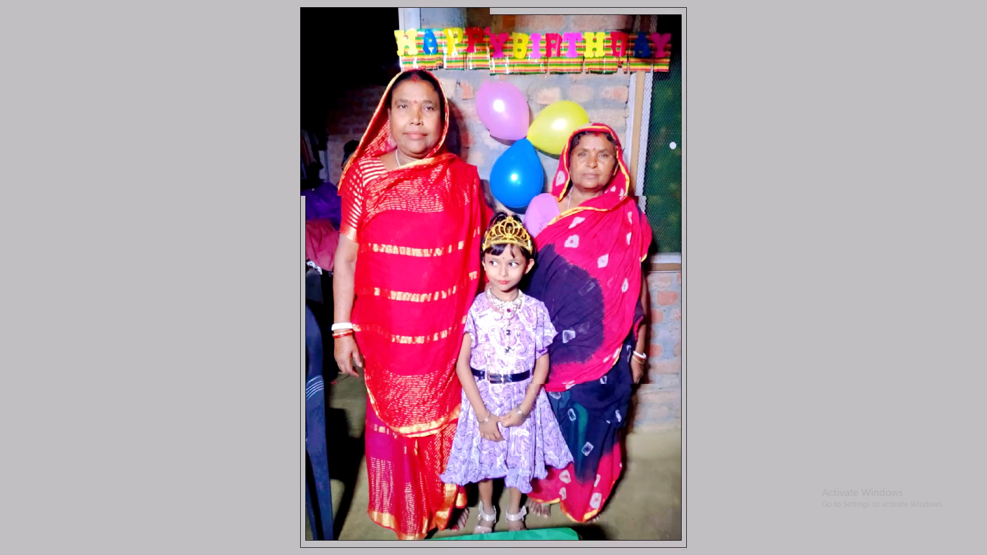
key("w")
left_click(431, 87)
right_click(433, 87)
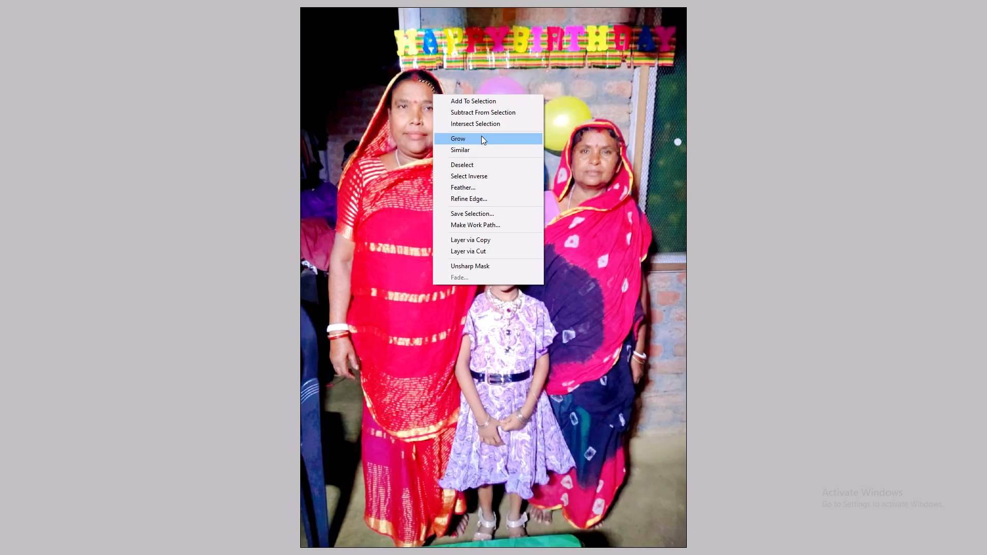
left_click(481, 141)
key("ctrl+plus")
key("space")
left_click_drag(440, 105, 466, 222)
right_click(448, 166)
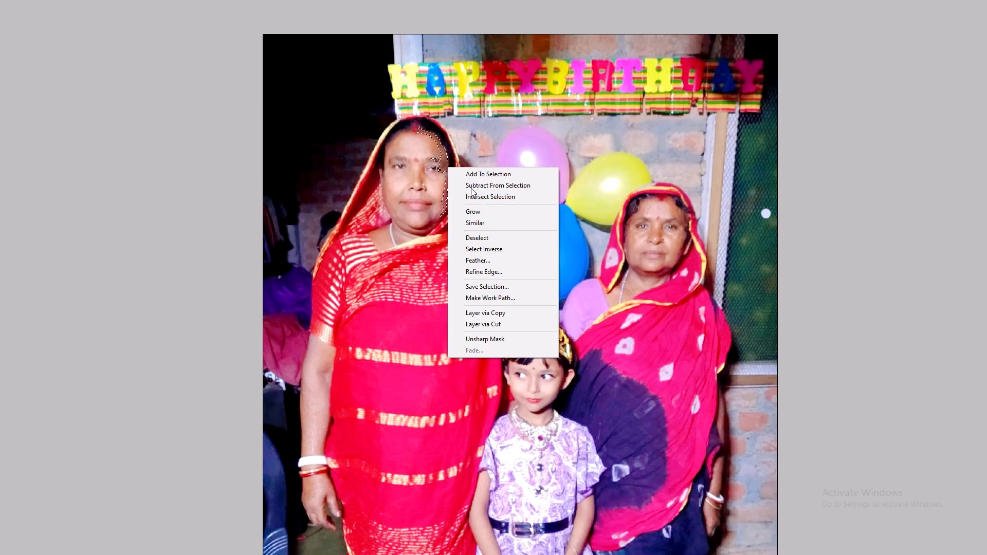
left_click(483, 225)
key("ctrl+alt+d")
type("12")
key("Return")
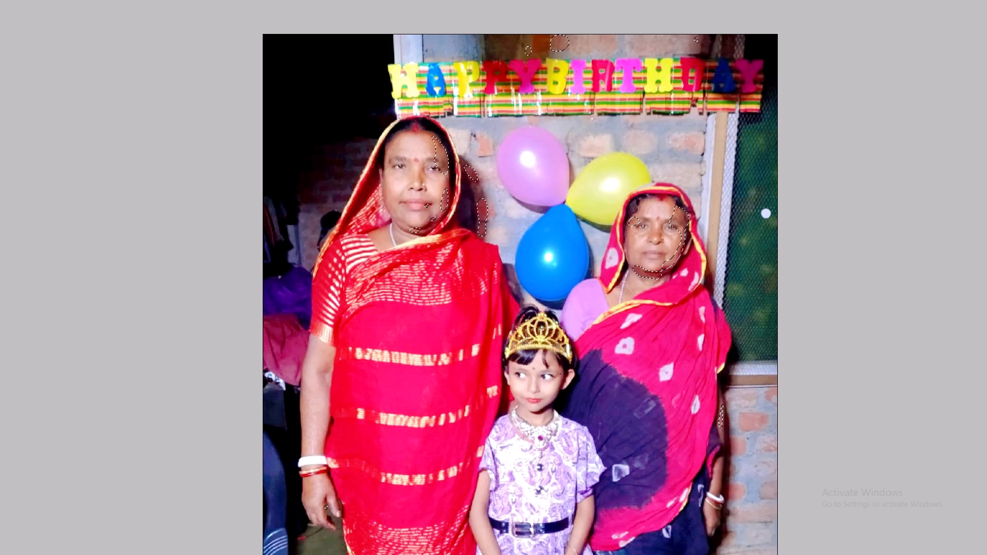
Adjust the Levels of the selected skin tones to midtone 1.18 and white point 231 with a slightly raised black point.
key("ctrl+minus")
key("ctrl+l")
left_click_drag(836, 420, 862, 424)
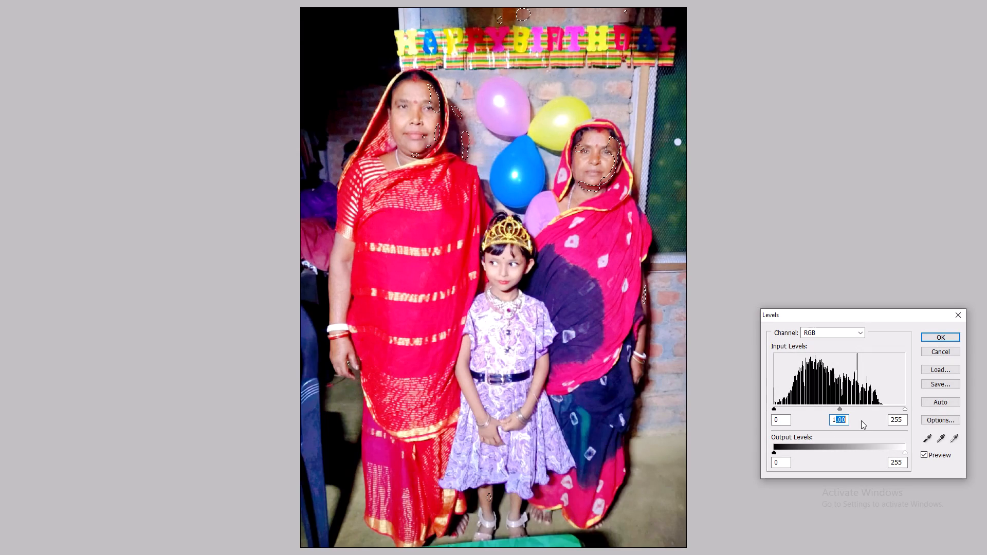
scroll(861, 420, "up", 7)
key("Tab")
scroll(861, 420, "down", 10)
middle_click(861, 420)
key("shift+Tab")
scroll(861, 419, "up", 7)
key("Tab")
scroll(861, 419, "down", 10)
key("shift+Tab")
scroll(860, 418, "up", 6)
key("Tab")
scroll(860, 418, "down", 6)
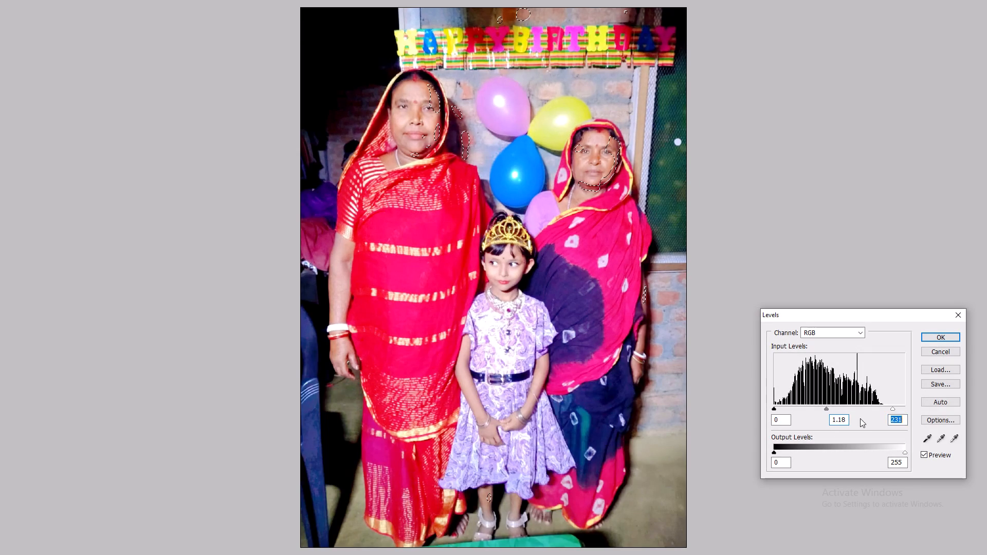
key("shift+Tab")
key("shift+Tab")
scroll(860, 418, "up", 2)
key("Return")
Compare the birthday photo before and after the Levels adjustment and clear the skin selection.
key("ctrl+alt+z")
key("ctrl+z")
key("ctrl+d")
key("ctrl+minus")
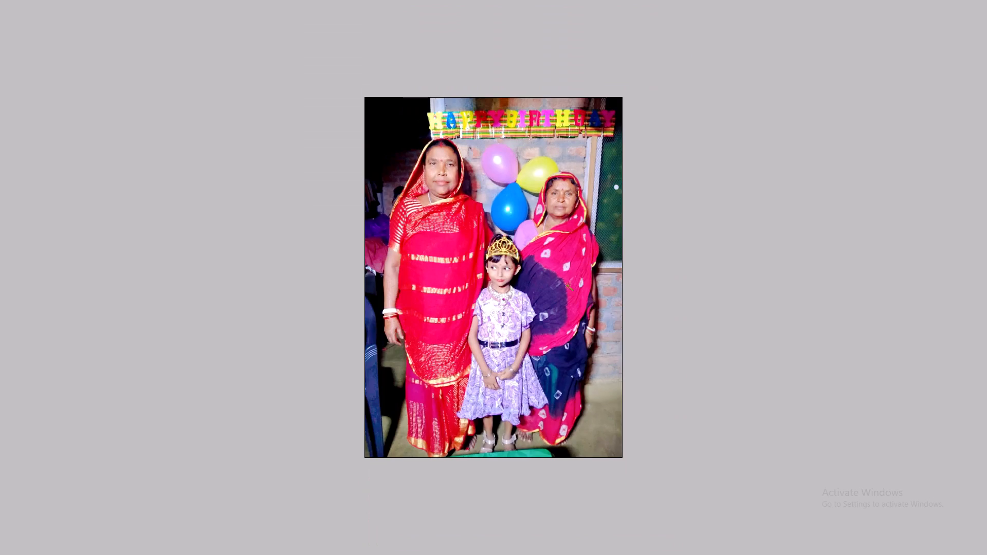
Save a JPEG copy of the birthday photo to the Desktop, adding +++ to the file name.
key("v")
key("ctrl+alt+s")
left_click(30, 90)
scroll(303, 224, "down", 10)
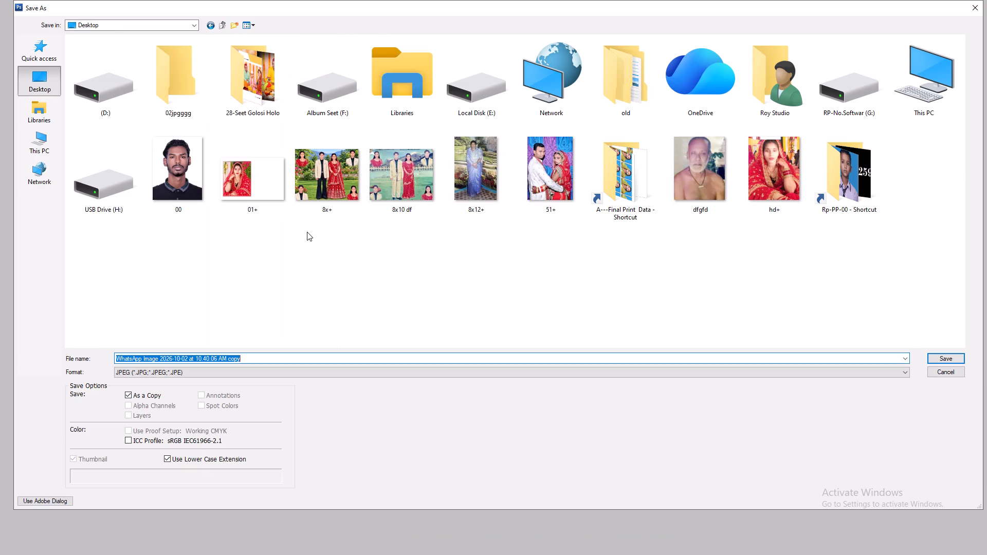
scroll(307, 232, "down", 3)
key("alt+f")
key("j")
scroll(323, 253, "down", 7)
left_click(280, 356)
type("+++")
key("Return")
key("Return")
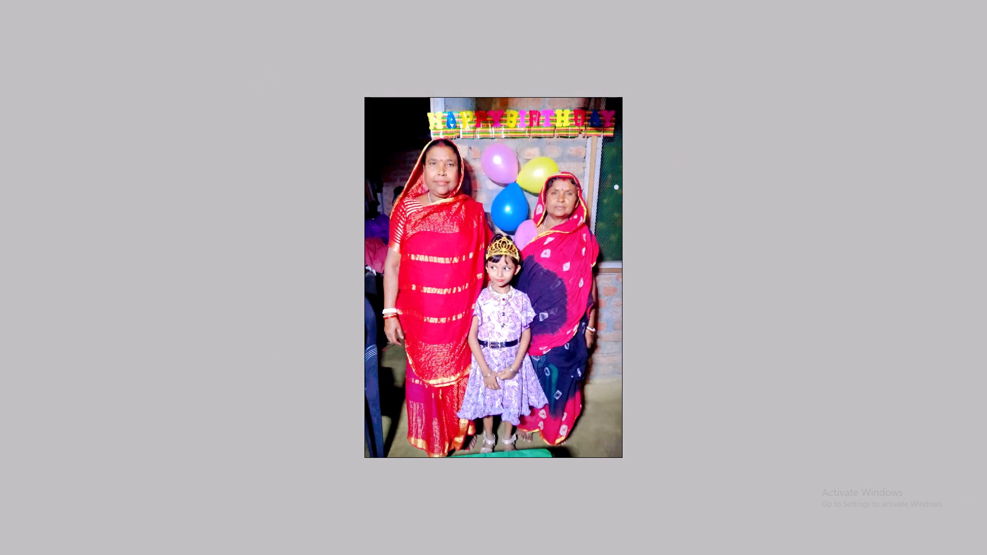
Close the birthday photo without saving changes to the open document.
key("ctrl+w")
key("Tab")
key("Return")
Crop the wedding couple photo at its full width, trimming off the strip along its bottom edge.
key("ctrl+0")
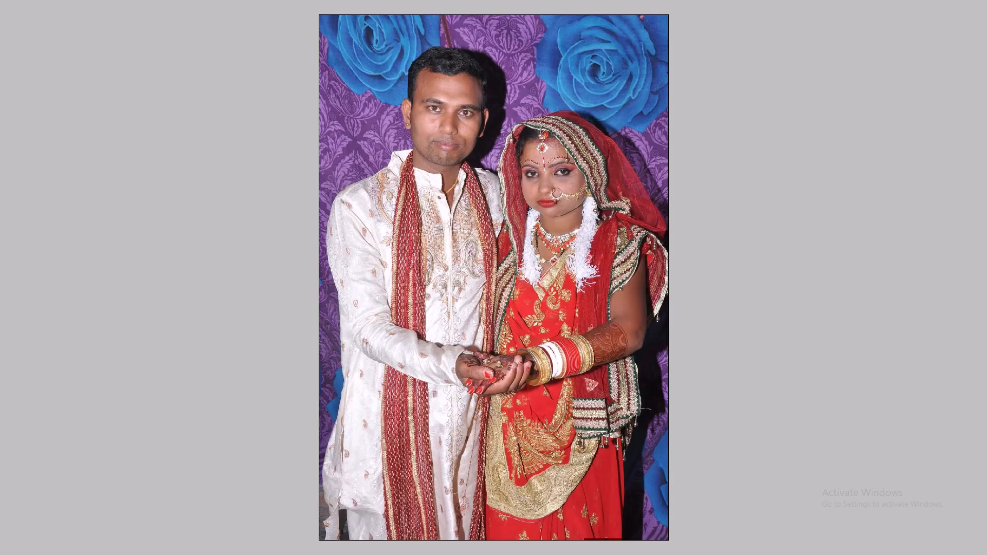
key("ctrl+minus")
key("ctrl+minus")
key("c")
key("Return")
left_click_drag(348, 78, 783, 554)
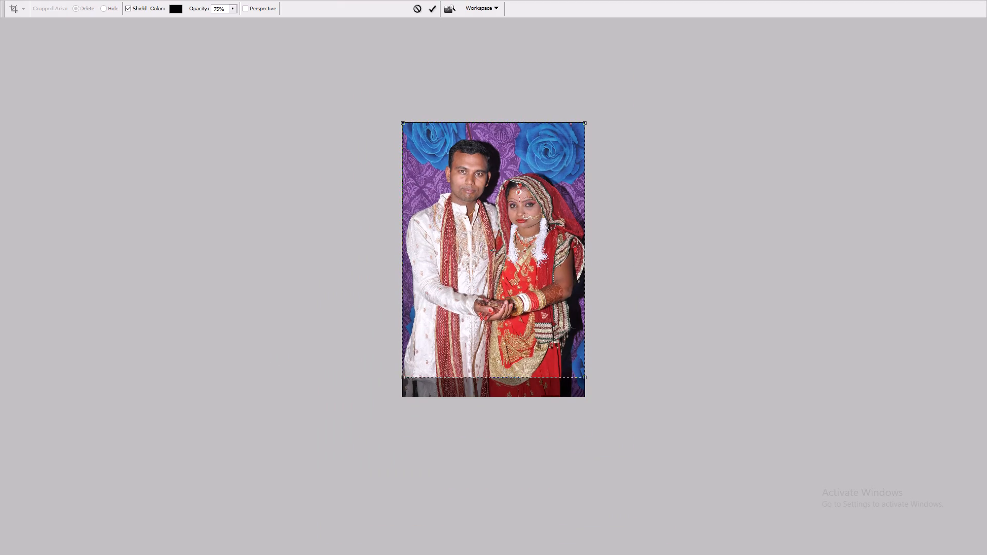
key("Return")
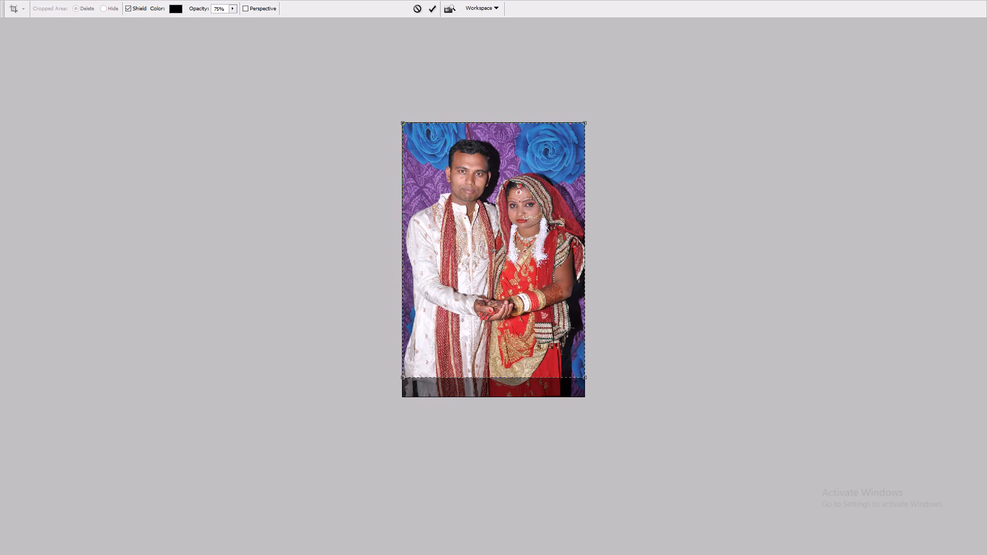
key("ctrl+0")
key("Tab")
key("Tab")
key("ctrl+0")
Run the recorded skin-brightening action on the wedding couple photo and clear its selection.
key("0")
key("F6")
key("ctrl+0")
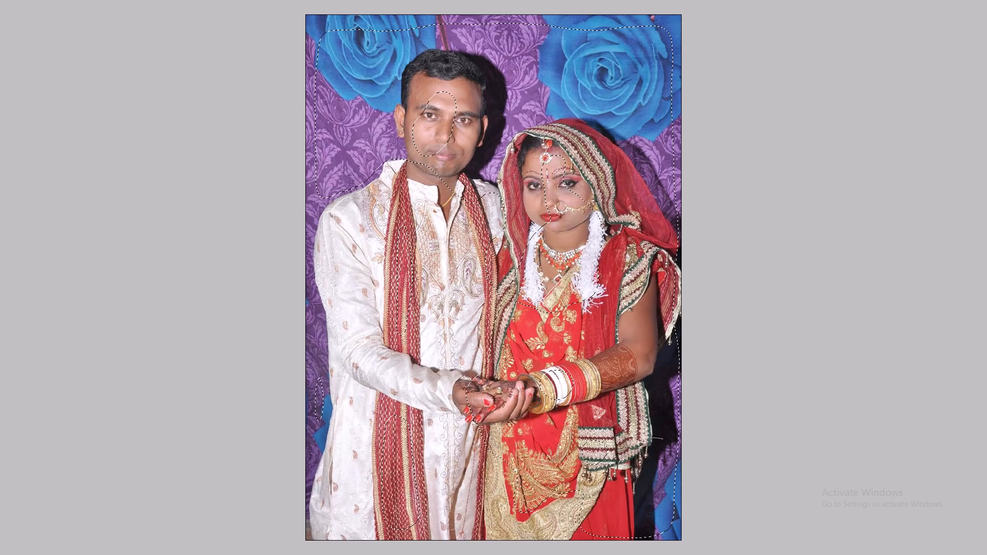
key("ctrl+0")
key("ctrl+d")
Apply automatic Levels to the wedding couple photo and fade the correction to 90%.
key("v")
key("ctrl+shift+l")
key("ctrl+shift+f")
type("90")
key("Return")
Apply Auto Contrast to the wedding couple photo and open the Fade settings for it.
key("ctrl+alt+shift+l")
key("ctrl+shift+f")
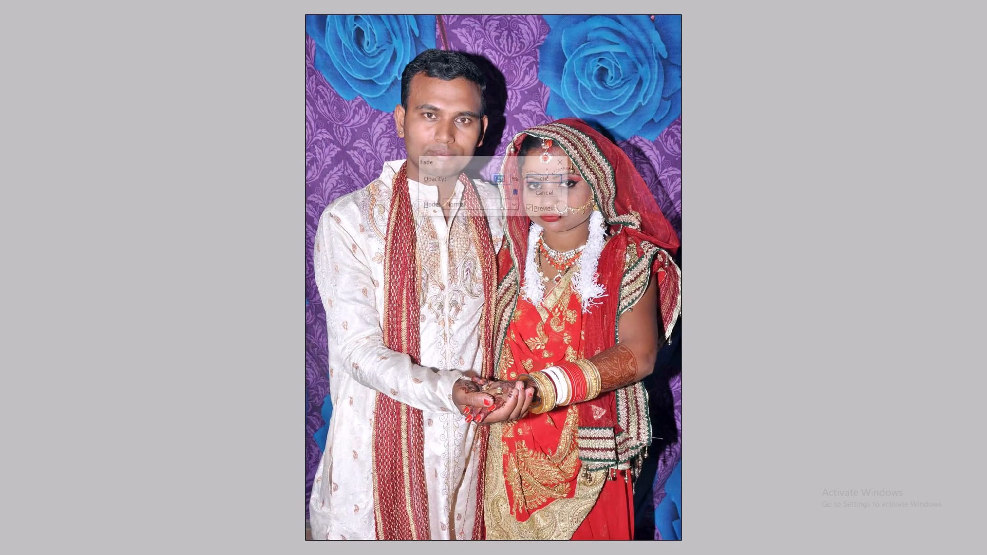
Fade the last adjustment on the wedding-couple photo with blue roses to 90%.
type("90")
key("Return")
Adjust the wedding-couple photo's Levels to black point 18, midtone 1.08 and white point 243, and compare before and after.
key("ctrl+minus")
key("ctrl+l")
left_click_drag(847, 421, 835, 421)
scroll(835, 420, "up", 8)
key("Tab")
scroll(829, 416, "down", 12)
key("shift+Tab")
key("shift+Tab")
scroll(828, 408, "up", 18)
key("Return")
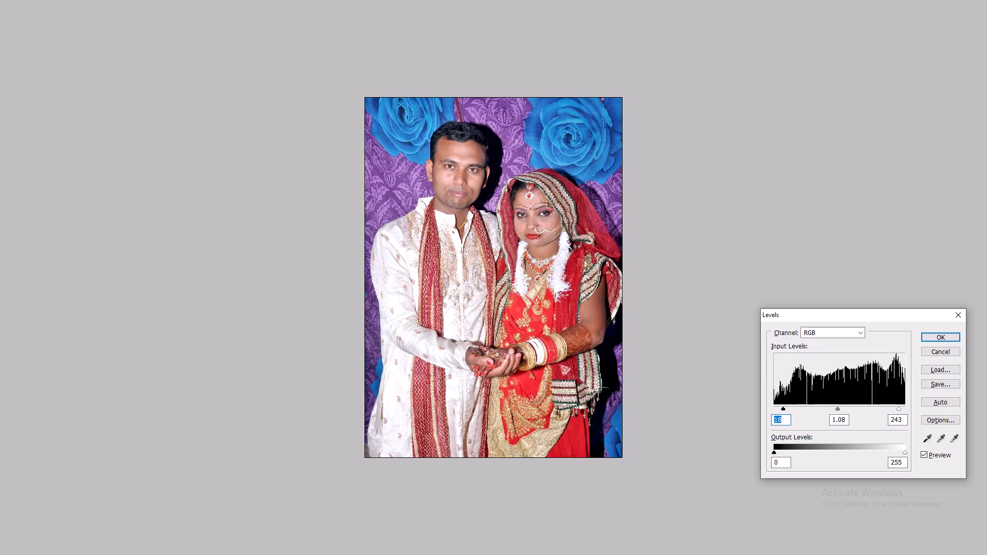
key("ctrl+plus")
key("ctrl+alt+z")
key("ctrl+z")
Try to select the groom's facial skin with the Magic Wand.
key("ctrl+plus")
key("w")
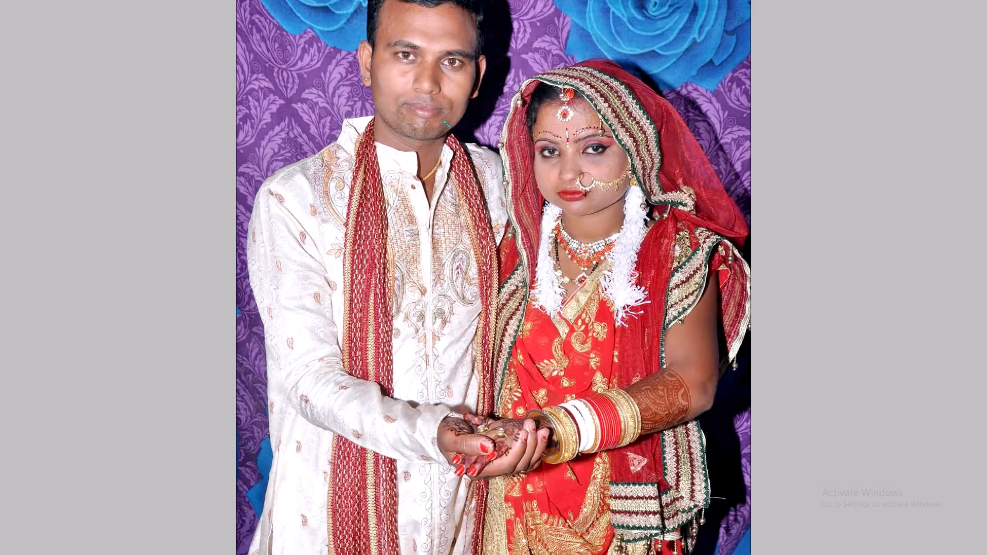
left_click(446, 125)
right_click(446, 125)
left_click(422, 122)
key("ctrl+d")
Select the couple's skin tones with the Magic Wand at tolerance 32, extend to similar colours, and feather by 12 pixels twice.
key("Return")
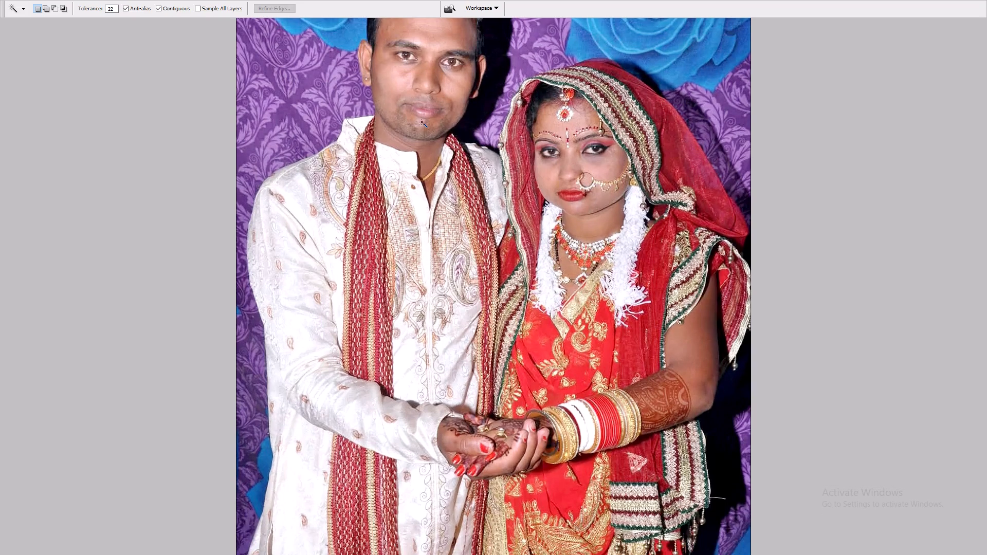
key("Return")
type("32")
left_click(431, 140)
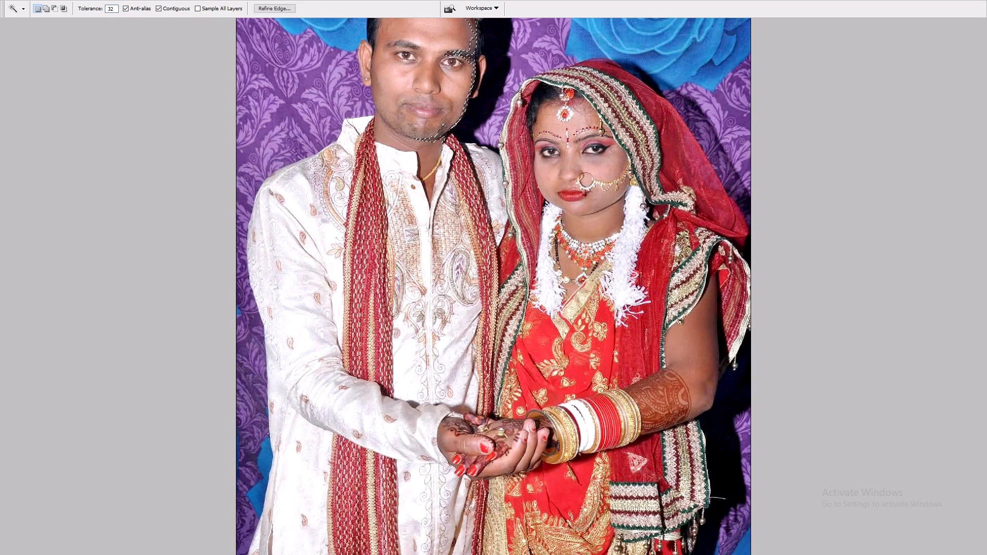
left_click(448, 129, "shift")
right_click(445, 128)
left_click(474, 189)
key("ctrl+alt+d")
type("12")
key("Return")
key("ctrl+alt+d")
key("Return")
Brighten the selected skin using Levels with midtone 1.19, white point 230 and a raised black point, compare the change, and deselect.
key("ctrl+l")
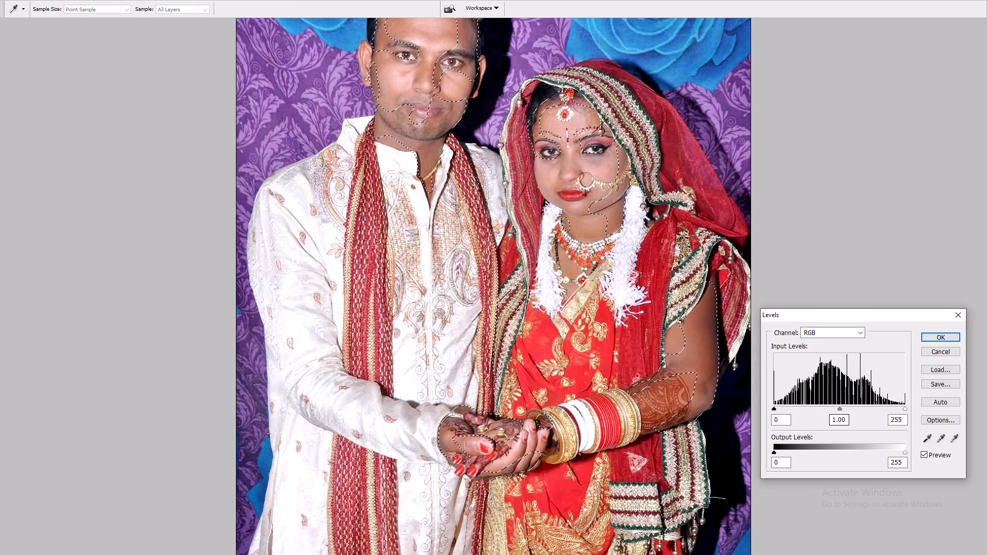
left_click(839, 421)
scroll(838, 421, "up", 11)
key("Tab")
scroll(838, 421, "down", 17)
key("shift+Tab")
scroll(862, 431, "up", 8)
key("Tab")
scroll(862, 431, "down", 8)
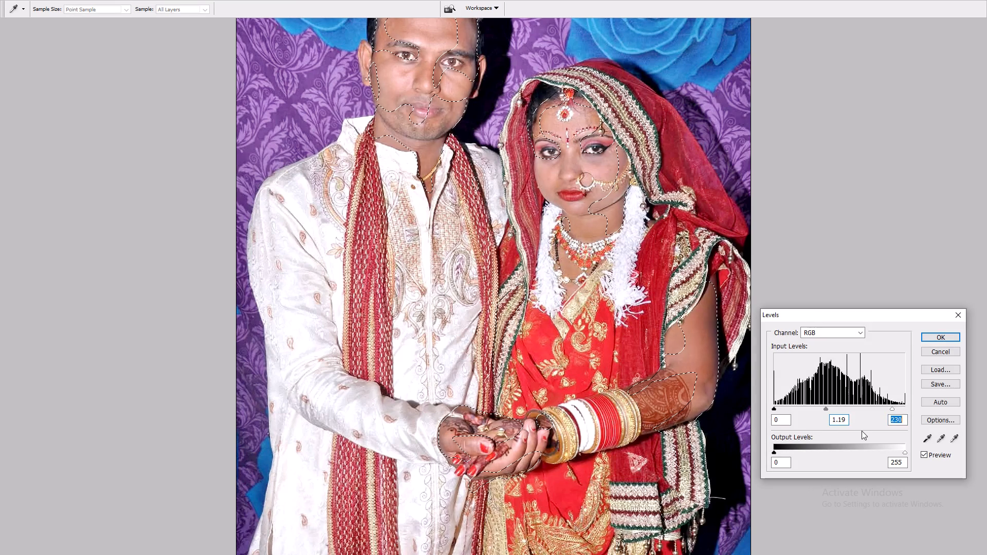
key("shift+Tab")
key("shift+Tab")
scroll(862, 431, "up", 2)
key("Return")
key("ctrl+alt+z")
key("ctrl+z")
key("ctrl+d")
key("Tab")
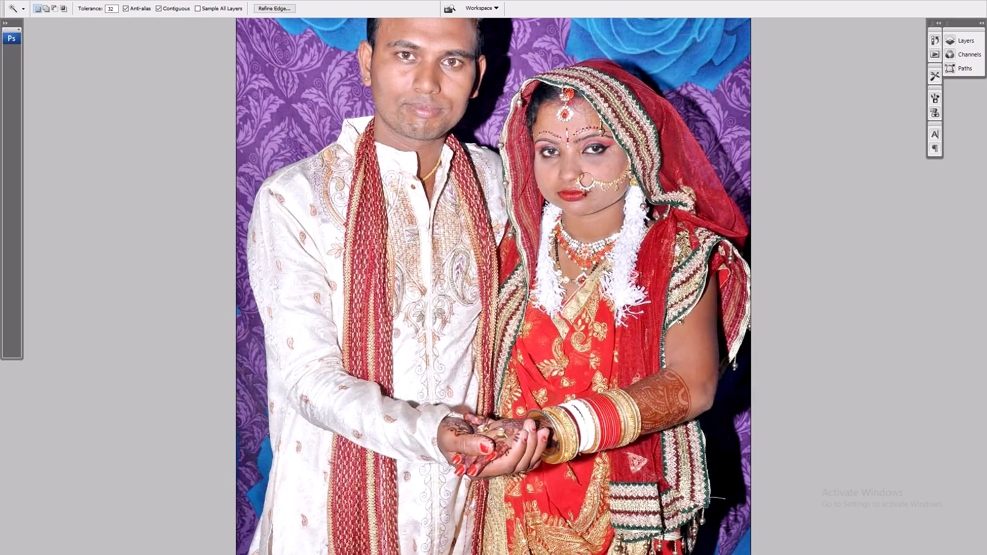
key("Tab")
key("ctrl+minus")
key("v")
key("ctrl+alt+s")
left_click(21, 86)
scroll(472, 230, "down", 12)
type("00++")
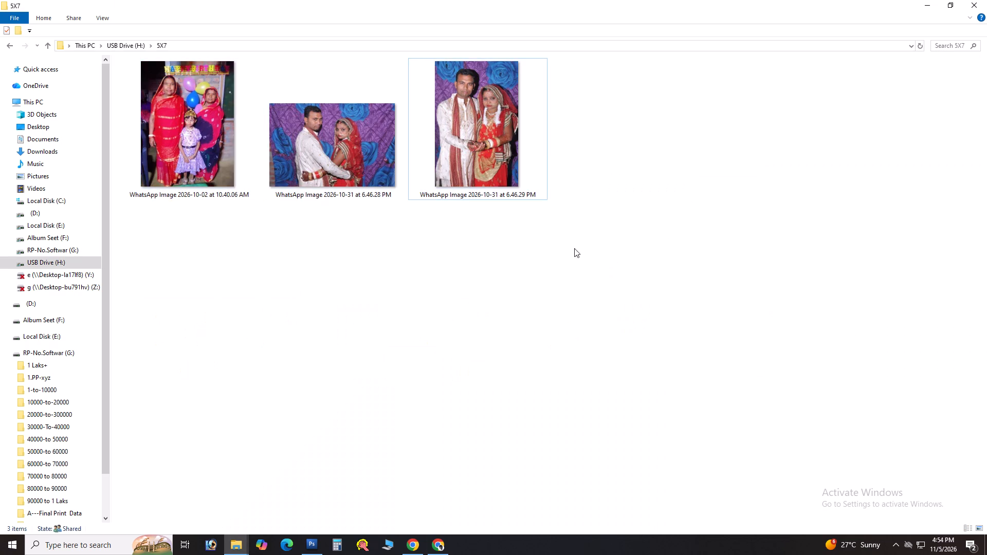
left_click(546, 259)
left_click(214, 281)
left_click_drag(232, 71, 233, 77)
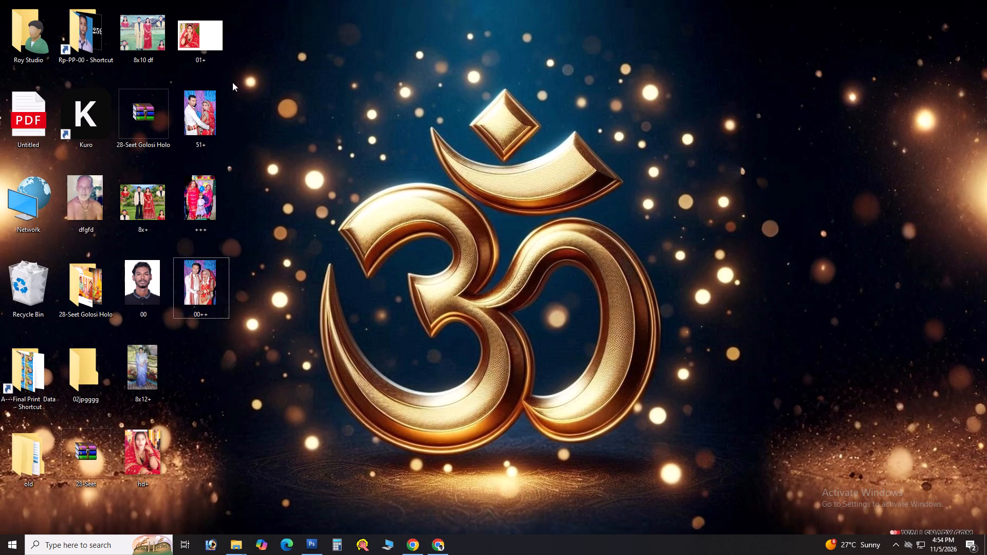
left_click_drag(218, 107, 579, 281)
key("alt+Tab")
key("alt+Tab")
key("alt+Tab")
key("ctrl+0")
type("0ff0")
key("ctrl+0")
Open the downloaded Traditional Indian Wedding Portrait from the Downloads folder in Photoshop.
key("alt+Tab")
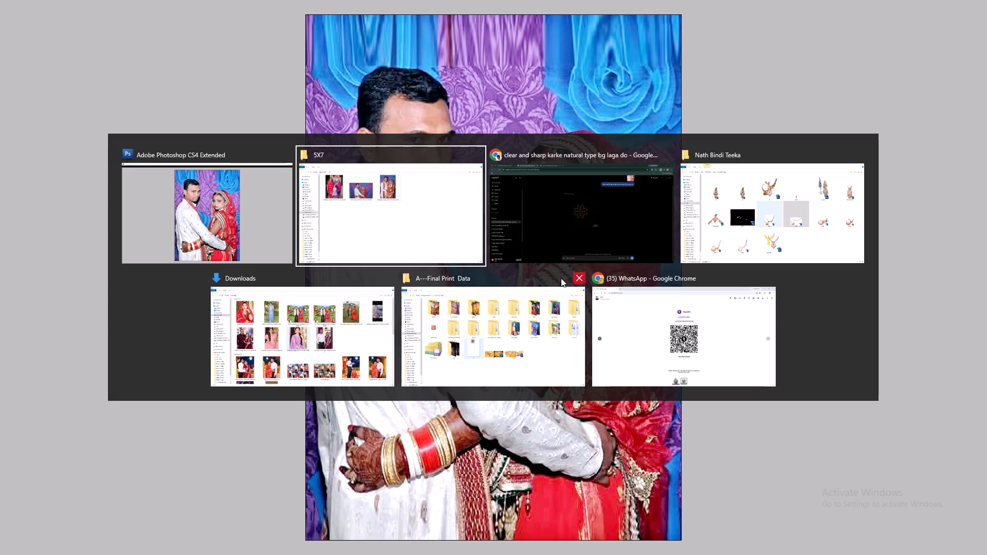
left_click(211, 244)
left_click(77, 155)
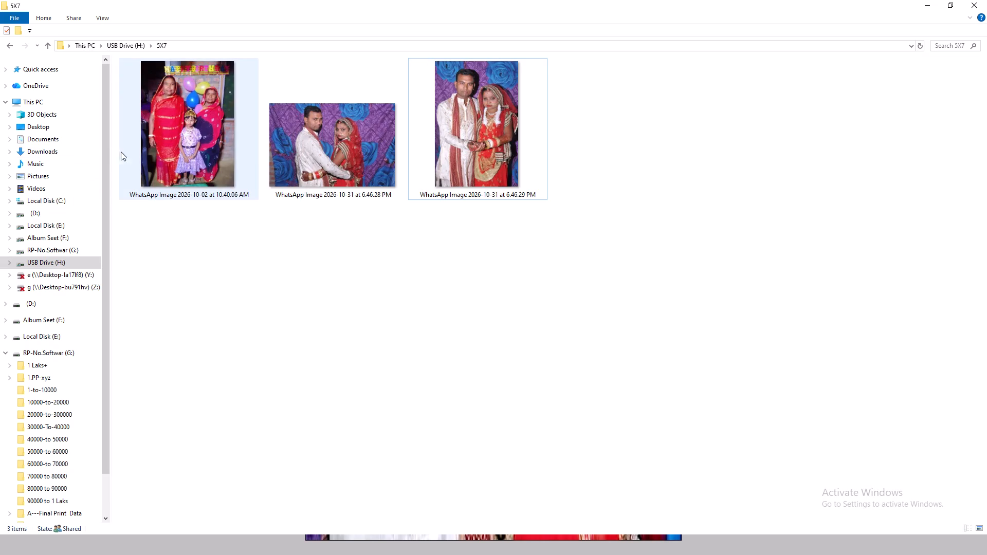
left_click(84, 158)
left_click(69, 153)
left_click(163, 153)
left_click_drag(177, 155, 202, 169)
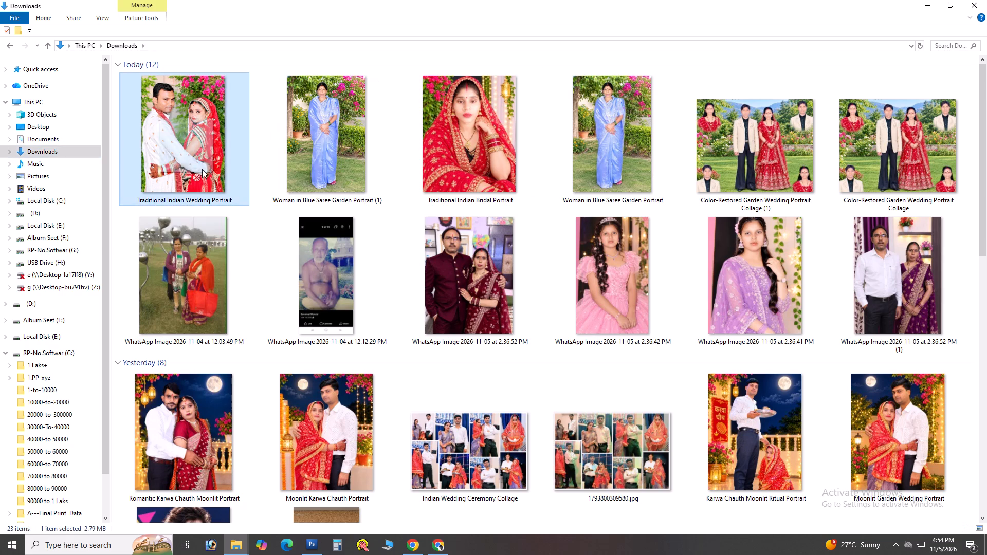
key("alt+Tab")
left_click_drag(202, 169, 486, 279)
key("alt+Tab")
key("alt+Tab")
key("alt+Tab")
key("alt+Tab")
key("alt+Tab")
key("ctrl+0")
key("ctrl+0")
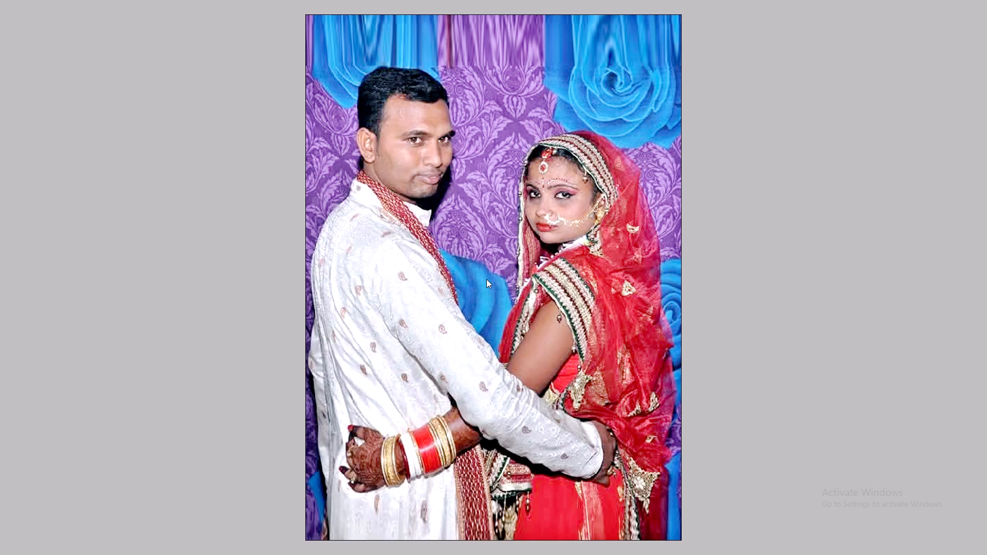
Compare the generated garden portrait with the 51+ couple photo at full view.
key("ctrl+0")
key("ctrl+Tab")
key("ctrl+0")
key("ctrl+Tab")
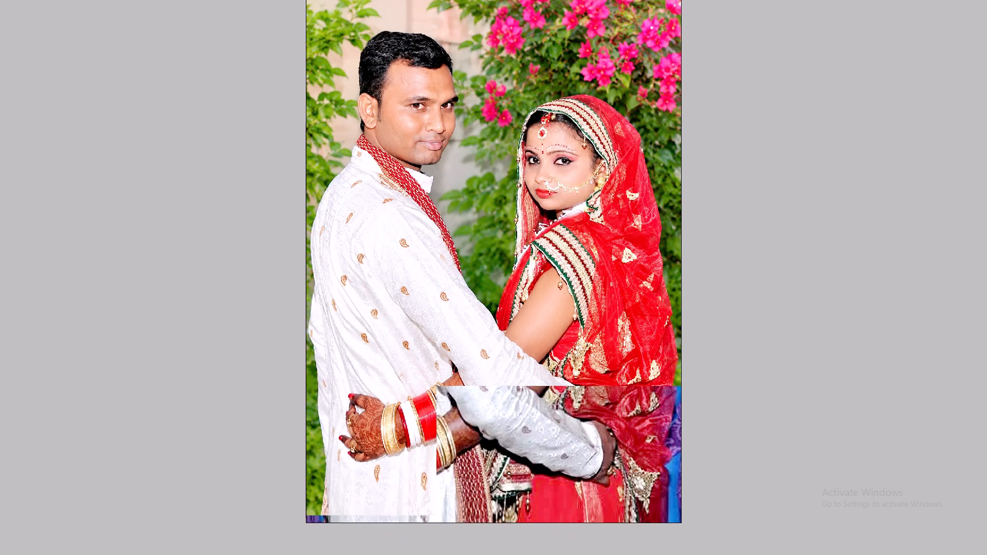
key("ctrl+Tab")
key("ctrl+0")
key("ctrl+Tab")
key("ctrl+0")
key("ctrl+0")
key("ctrl+0")
key("ctrl+Tab")
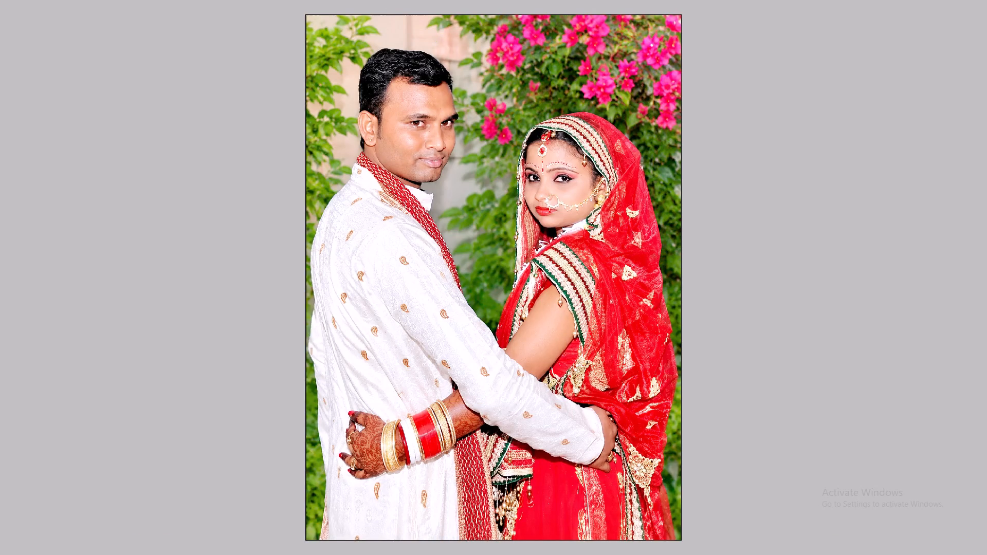
key("ctrl+0")
Close the 51+ couple photo, keeping the generated garden portrait open.
key("ctrl+Tab")
key("ctrl+Tab")
key("ctrl+w")
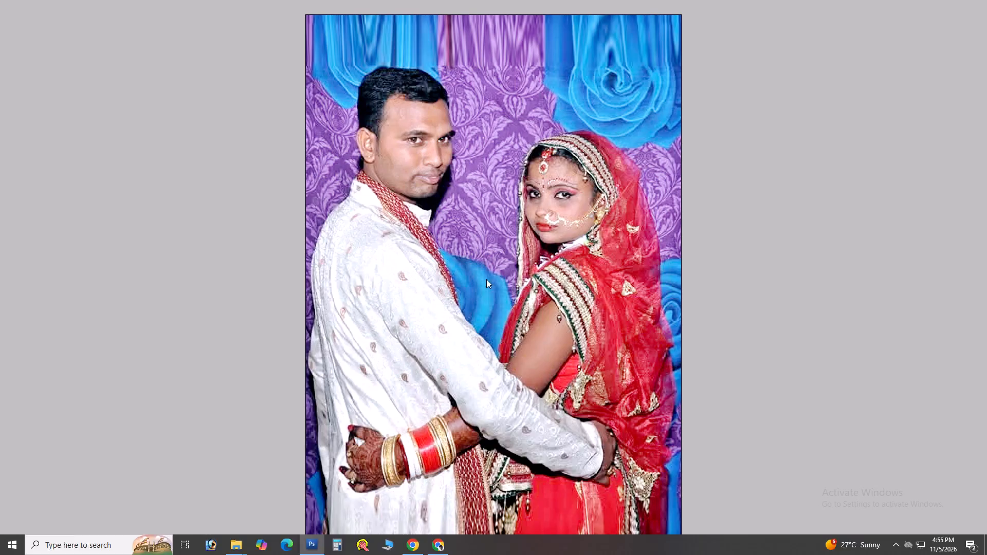
Crop the whole garden portrait to 5 x 7 in at 300 pixels/inch.
key("ctrl+minus")
key("ctrl+minus")
key("c")
key("Return")
key("ctrl+minus")
left_click_drag(356, 56, 372, 85)
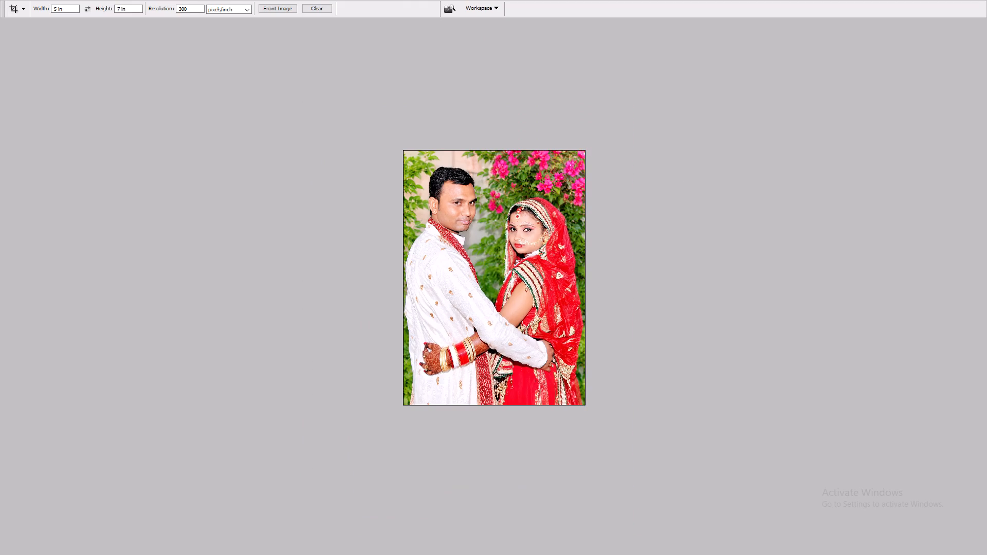
left_click_drag(372, 85, 909, 554)
key("Return")
Select a rectangle around the bride's face and feather the selection by 45 pixels.
key("ctrl+0")
key("Tab")
key("Tab")
key("ctrl+plus")
key("plus")
key("m")
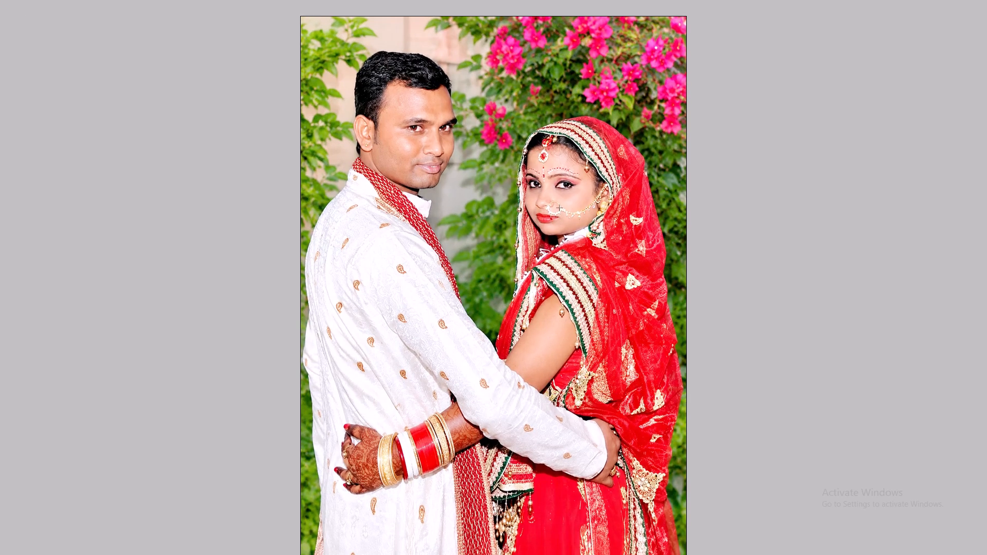
key("ctrl+plus")
left_click_drag(499, 107, 644, 221)
key("ctrl+alt+d")
type("45")
key("Return")
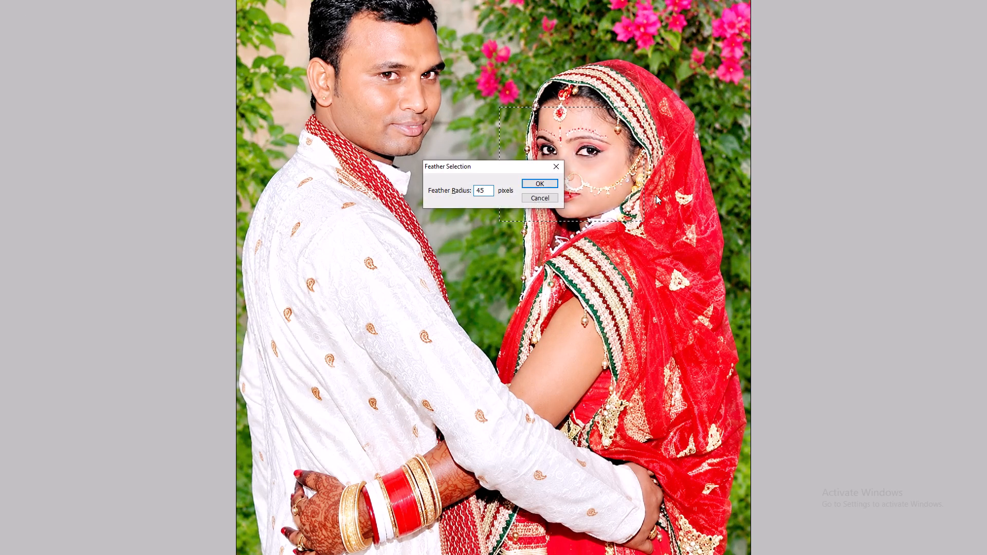
Darken the selected bride's face slightly using Levels with midtone about 0.94, compare before and after, and deselect.
key("ctrl+l")
left_click(837, 427)
left_click(840, 420)
scroll(840, 419, "down", 4)
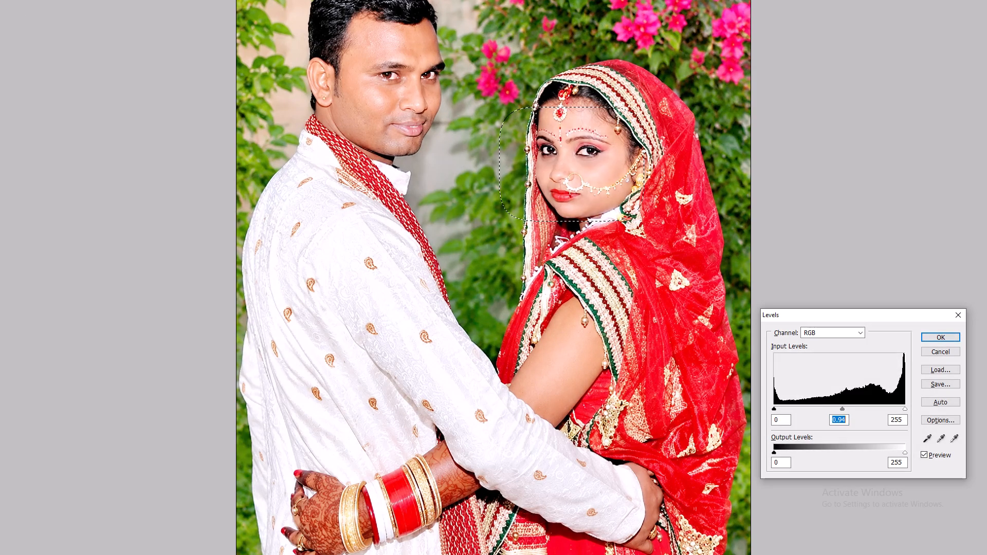
scroll(840, 417, "down", 10)
key("Return")
key("ctrl+alt+z")
key("ctrl+z")
key("ctrl+d")
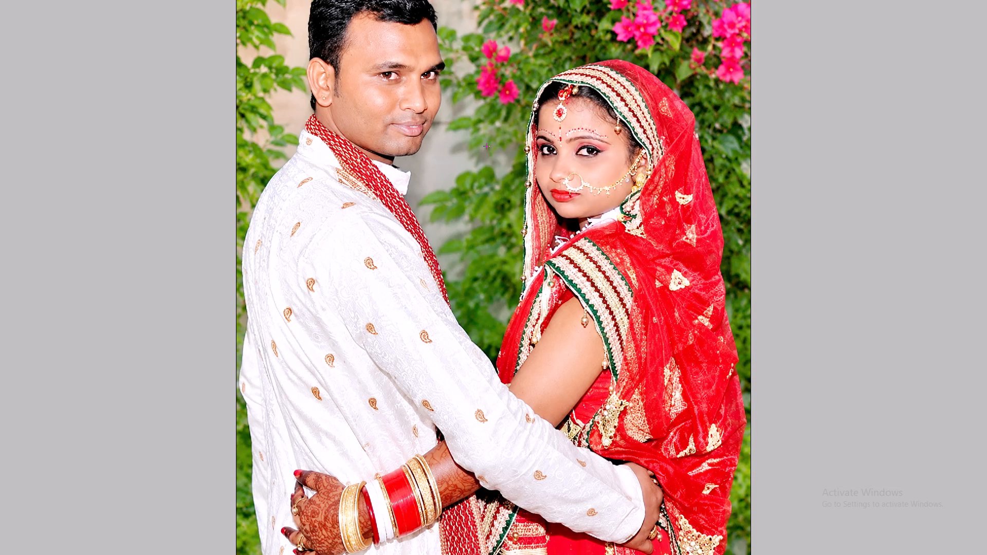
Examine the couple's faces up close and compare them with and without the Levels adjustment.
key("space")
left_click_drag(429, 91, 459, 179)
key("ctrl+plus")
key("v")
key("space")
left_click_drag(367, 144, 387, 165)
key("ctrl+plus")
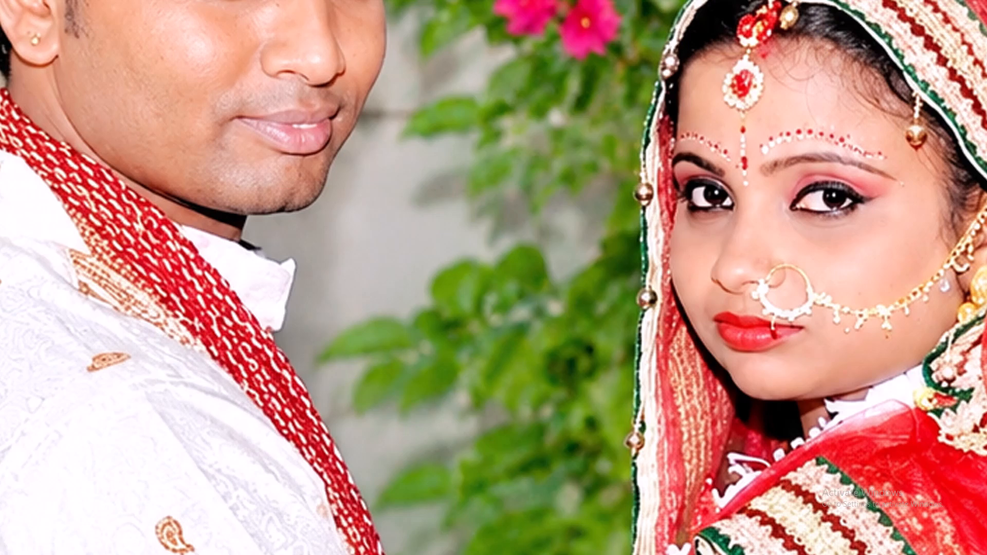
key("ctrl+alt+z")
key("ctrl+alt+z")
key("ctrl+z")
key("ctrl+d")
Smooth the couple's skin with the Portraiture filter using the Default preset.
key("v")
key("ctrl+minus")
key("ctrl+minus")
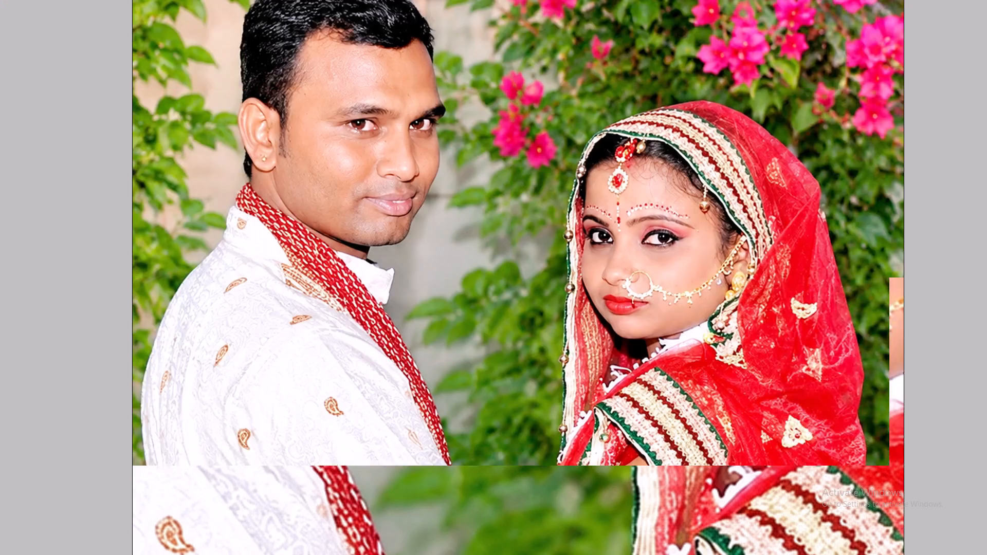
key("alt+t")
key("alt+Up")
key("Up")
key("Up")
key("Return")
key("Return")
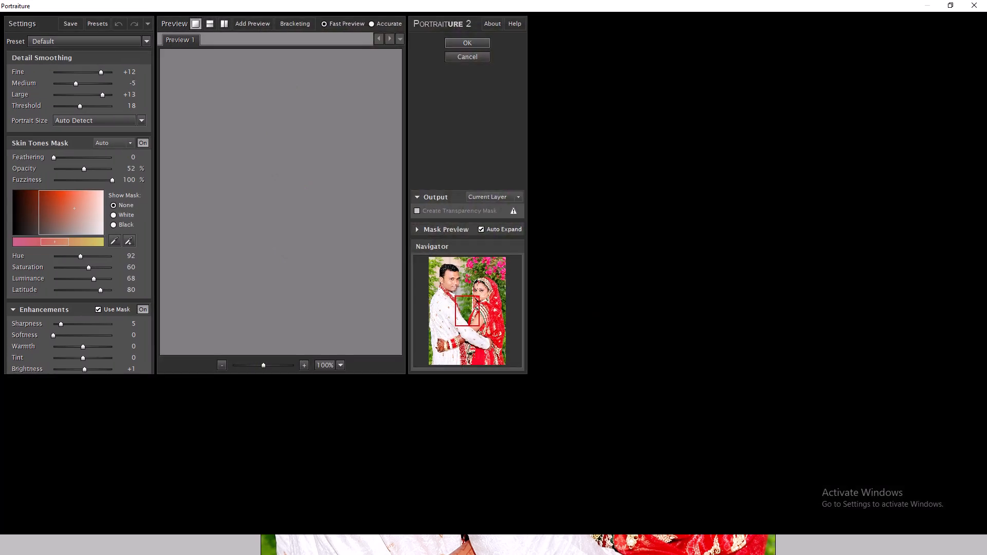
key("Return")
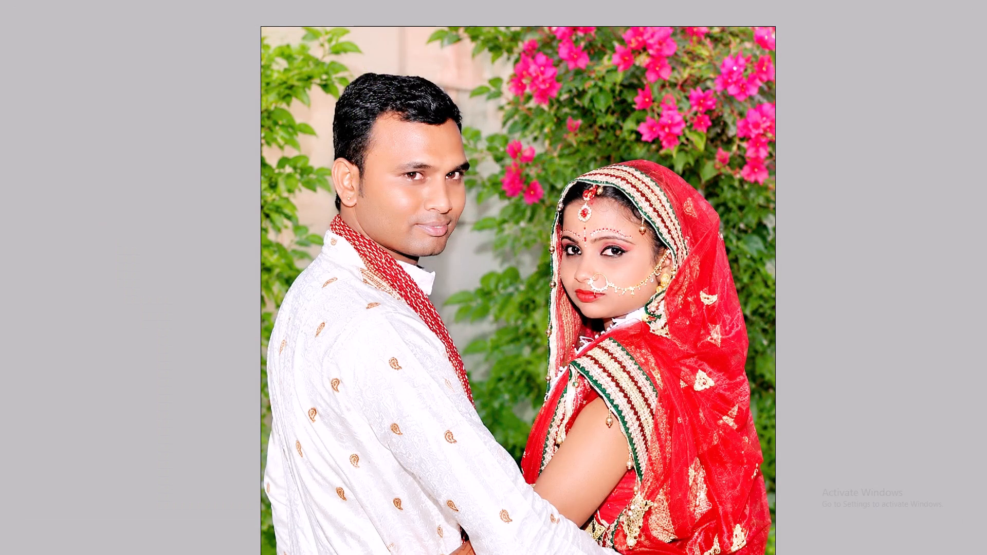
Fade the Portraiture skin smoothing to 50%, then adjust the fade to 60%.
key("ctrl+shift+f")
type("50")
key("Return")
key("ctrl+minus")
key("ctrl+shift+f")
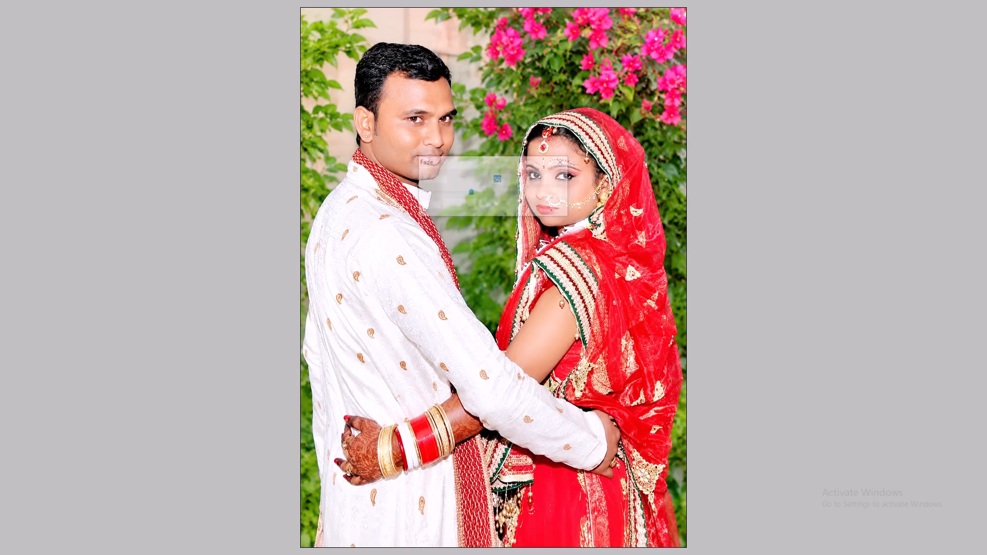
type("60")
key("Return")
Reduce the couple photo's noise with the Neat Image filter and fade the effect to 60%.
key("ctrl+plus")
key("space")
left_click_drag(687, 194, 670, 234)
key("alt+t")
key("Up")
key("Up")
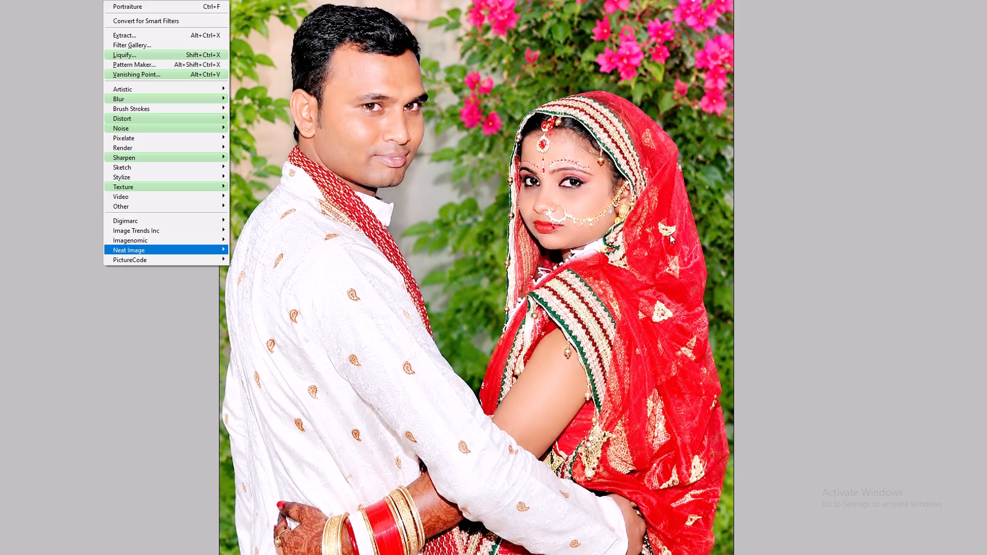
key("Return")
key("Return")
key("Return")
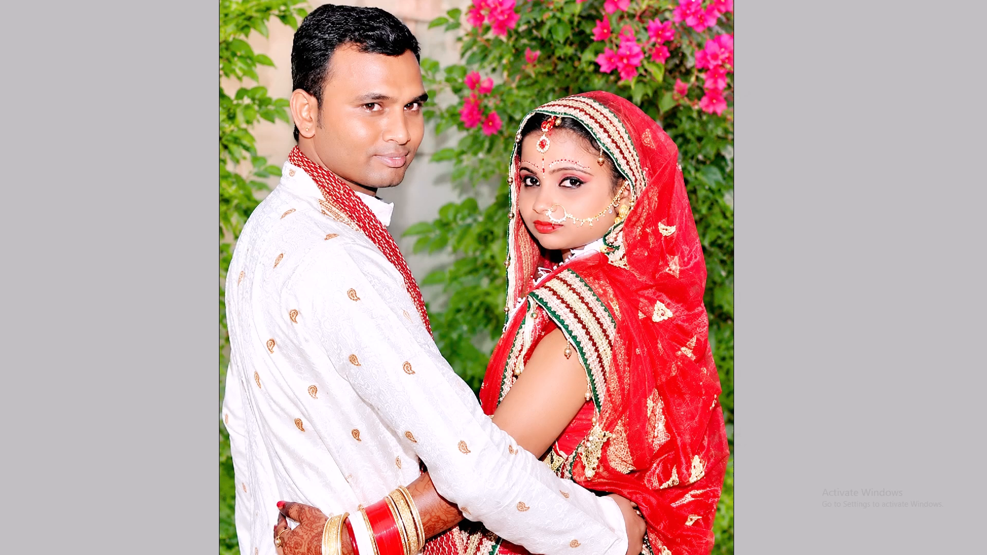
key("ctrl+shift+f")
type("60")
key("Return")
Remove remaining noise with the PictureCode Noise Ninja filter and fade the effect to 50%.
key("alt+t")
key("Up")
key("Return")
key("Return")
key("Tab")
key("Tab")
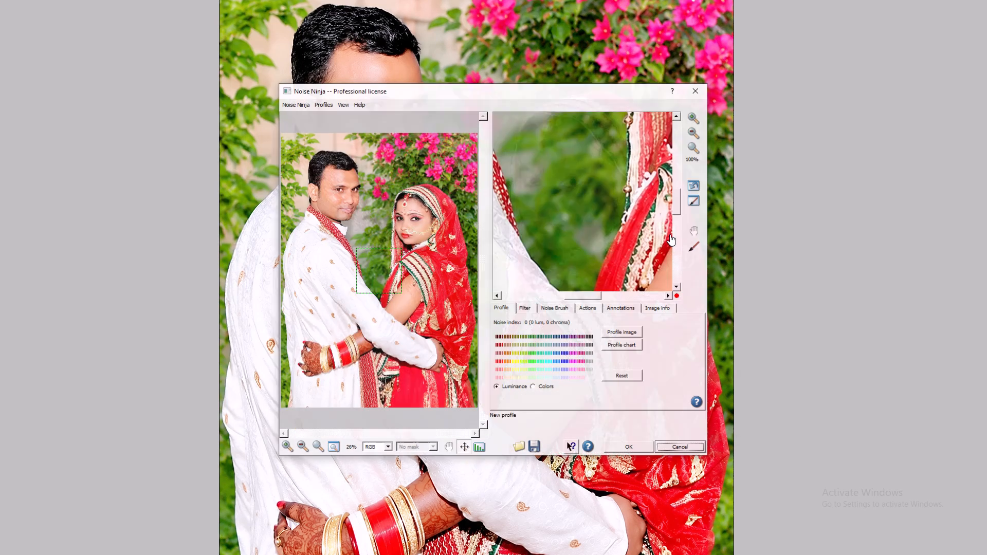
key("shift+Tab")
key("Return")
key("Return")
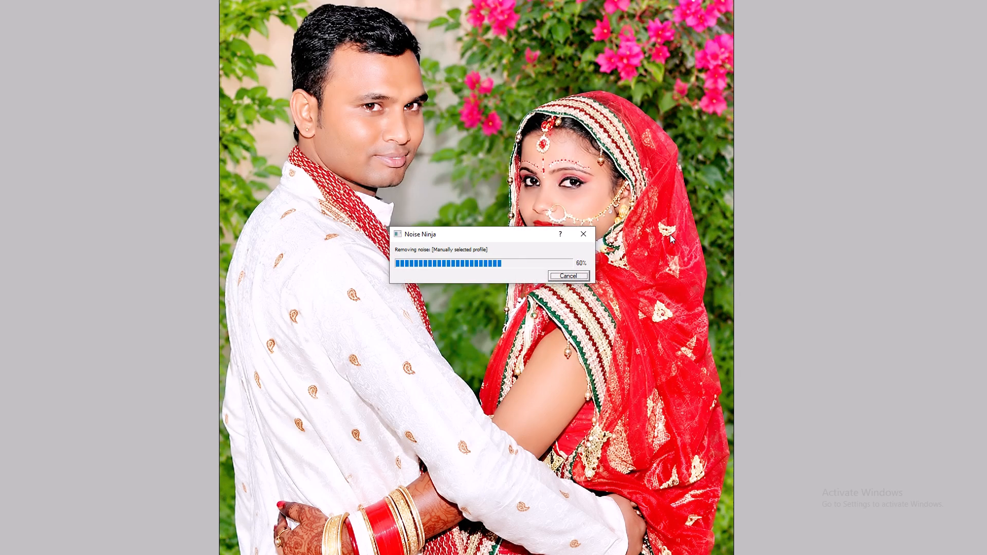
key("ctrl+shift+f")
type("50")
key("Return")
Smooth the shiny highlight on the tip of the groom's nose with a small Clone Stamp brush.
key("ctrl+plus")
key("v")
key("space")
left_click_drag(437, 80, 479, 217)
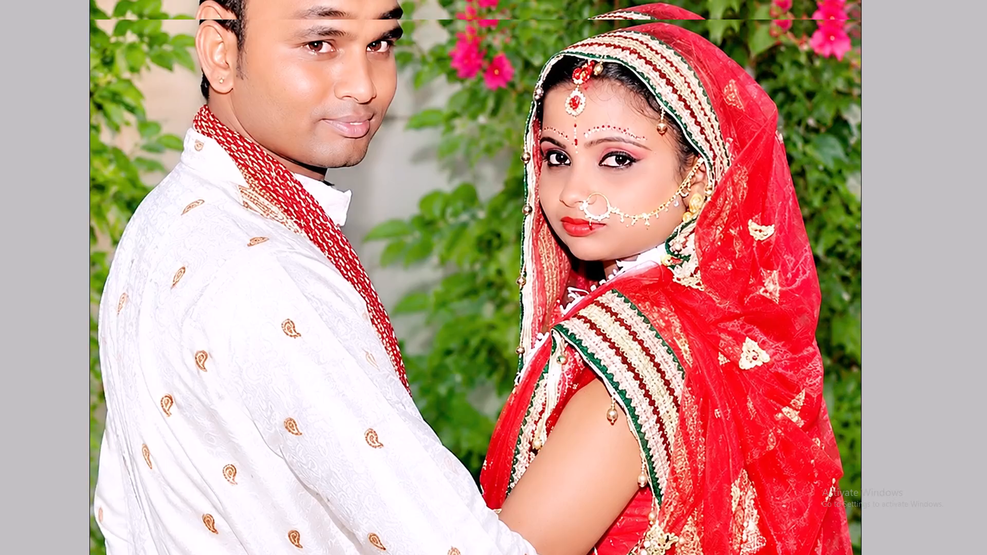
left_click_drag(479, 217, 504, 254)
left_click_drag(367, 214, 606, 317, "ctrl")
key("s")
key("s")
key("space")
left_click_drag(385, 186, 611, 310)
key("ctrl+plus")
key("bracketleft")
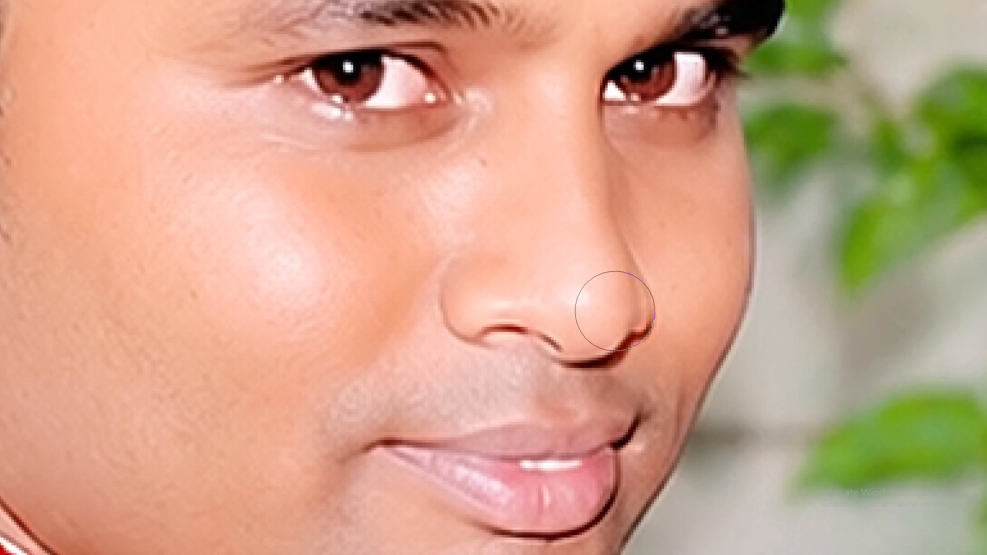
key("Return")
key("ctrl+plus")
key("Tab")
key("Tab")
key("ctrl+plus")
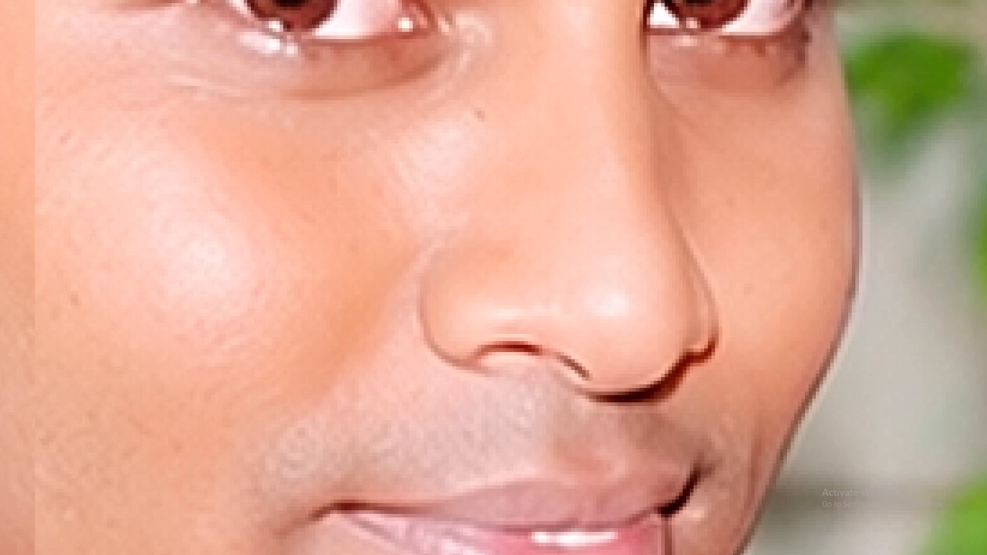
key("bracketleft")
key("bracketleft")
left_click_drag(591, 258, 614, 286, "alt")
left_click_drag(614, 292, 614, 297)
left_click(614, 299)
left_click_drag(607, 275, 608, 286, "alt")
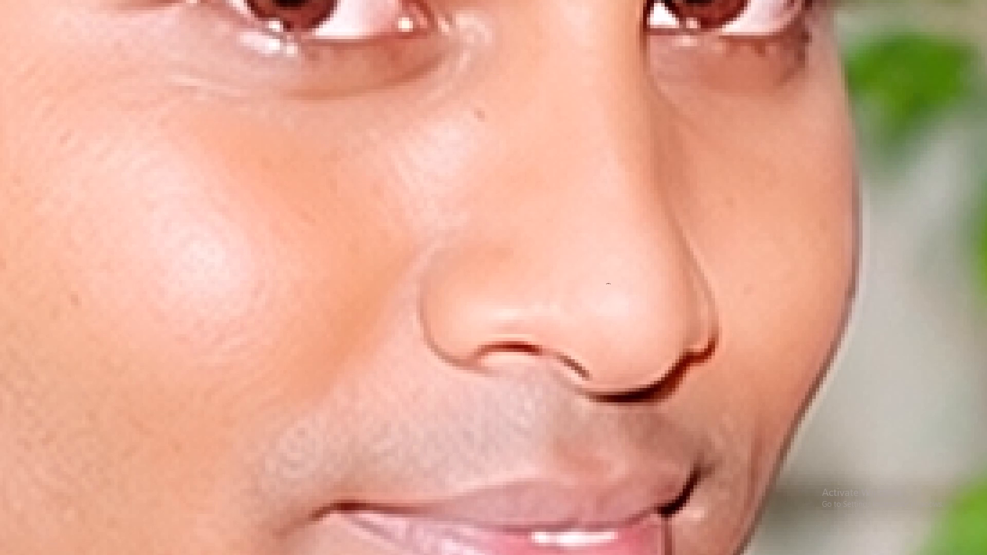
left_click(609, 291)
Smooth the highlight along the bridge of the groom's nose up towards the brows.
key("space")
left_click_drag(603, 252, 606, 361)
left_click_drag(607, 348, 607, 301, "alt")
left_click_drag(605, 245, 605, 231)
left_click_drag(584, 186, 580, 163, "alt")
left_click_drag(575, 135, 575, 118)
left_click(575, 117)
right_click(575, 117)
Soften the bright highlight and rough skin texture on the groom's near cheek with a larger Clone Stamp brush.
key("space")
key("space")
key("space")
key("space")
key("space")
key("space")
key("space")
key("space")
key("space")
key("space")
key("space")
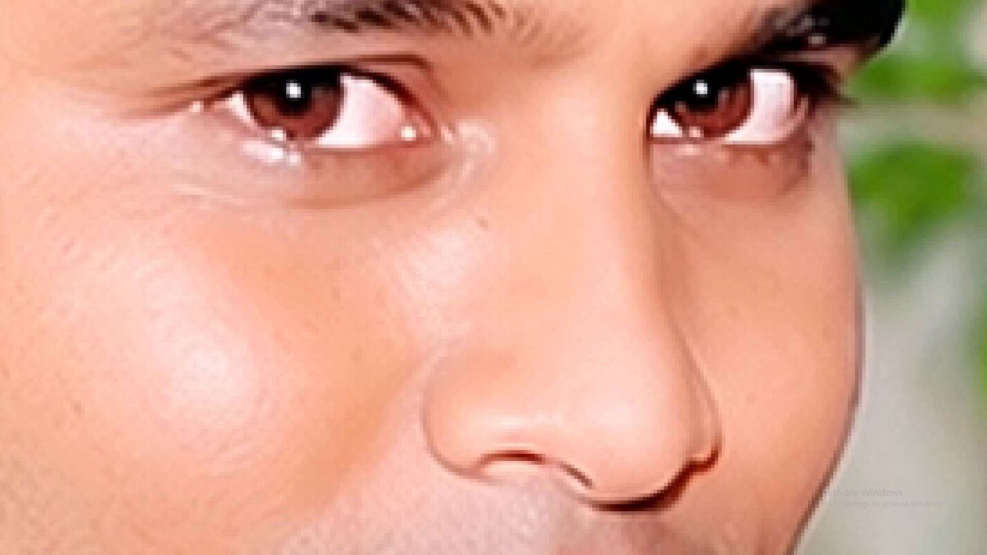
left_click_drag(308, 324, 487, 229)
key("bracketright")
key("bracketright")
key("bracketright")
key("bracketright")
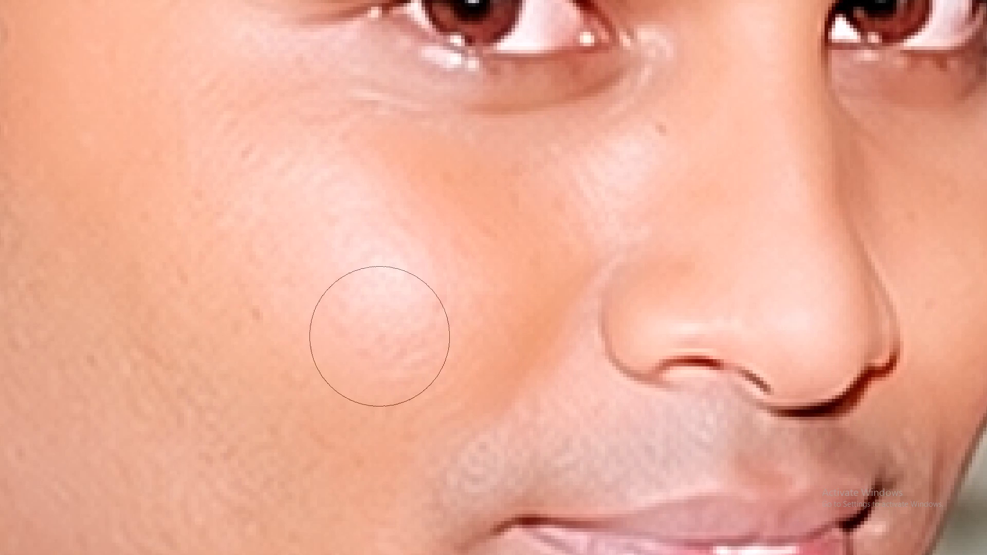
left_click_drag(376, 383, 384, 371, "alt")
left_click_drag(405, 277, 402, 270)
left_click_drag(390, 309, 368, 275, "alt")
left_click_drag(333, 214, 330, 206)
left_click_drag(343, 252, 319, 196, "alt")
left_click(311, 188)
left_click_drag(354, 222, 380, 268, "alt")
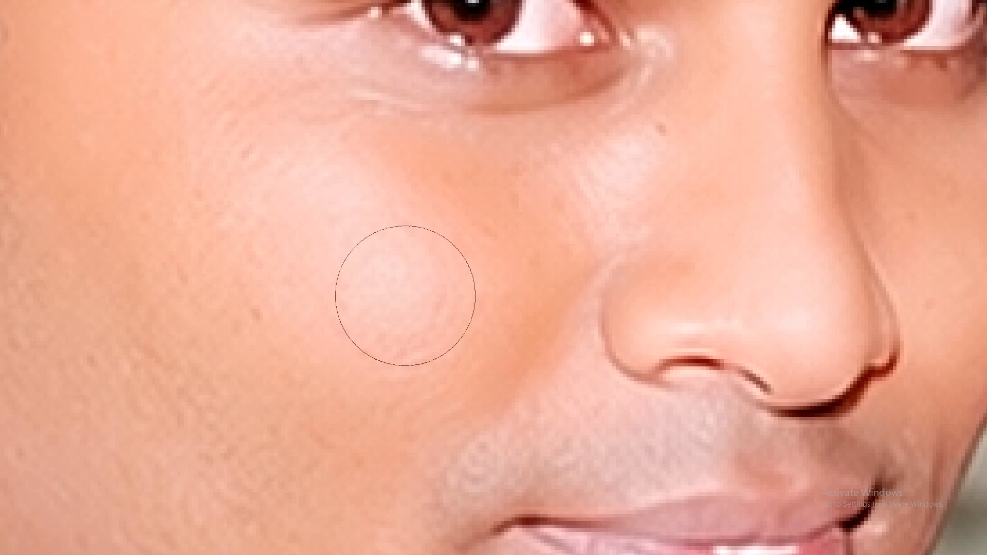
left_click(405, 297)
left_click_drag(376, 249, 340, 209, "alt")
left_click_drag(267, 165, 230, 134)
Remove the dark spot beside the groom's nose, below the inner corner of his eye, using a smaller brush.
key("space")
left_click_drag(441, 219, 411, 301)
key("bracketleft")
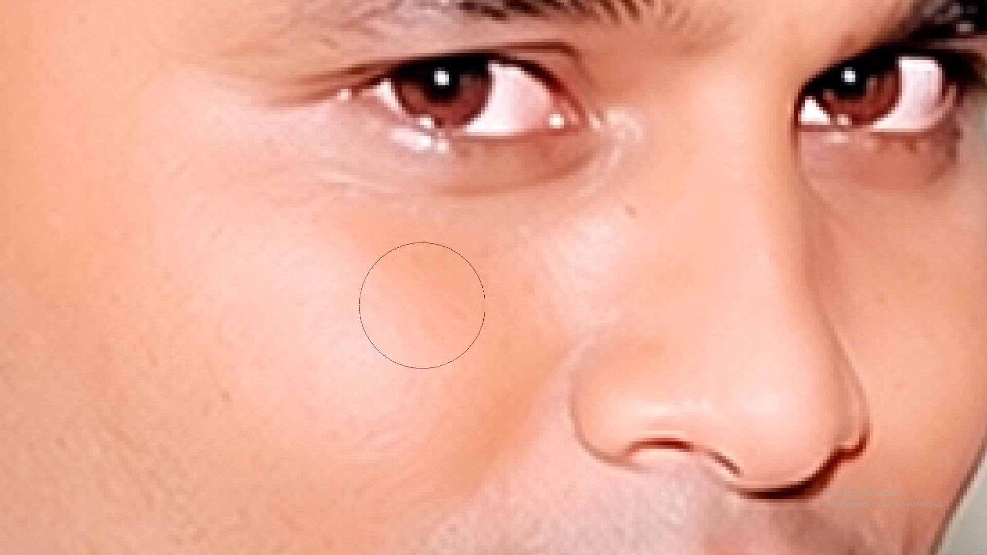
key("bracketleft")
key("bracketleft")
key("bracketleft")
key("bracketleft")
key("space")
left_click_drag(585, 243, 529, 321)
left_click_drag(528, 323, 544, 307, "alt")
left_click_drag(559, 284, 567, 282)
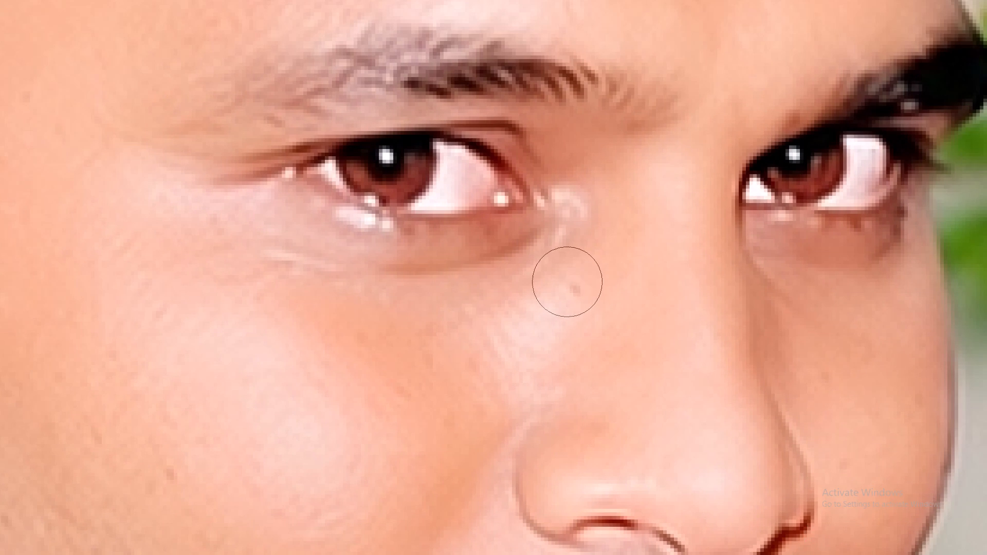
left_click(568, 281)
left_click(543, 304, "alt")
left_click(564, 287)
Remove the small dark spot on the groom's forehead just above the gap between his eyebrows.
key("ctrl+minus")
key("ctrl+minus")
key("ctrl+minus")
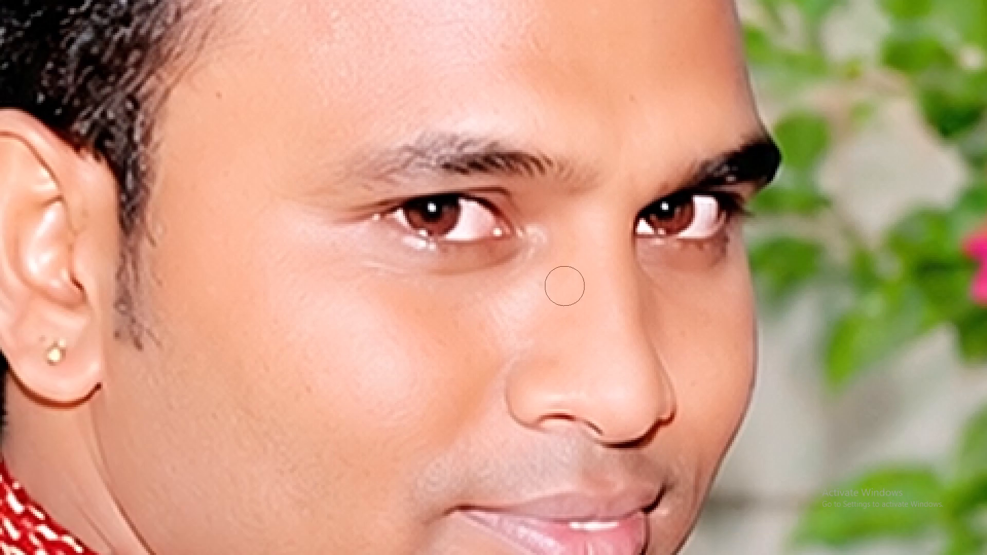
key("space")
left_click_drag(579, 142, 535, 278)
key("bracketright")
key("bracketright")
left_click_drag(555, 205, 563, 220, "alt")
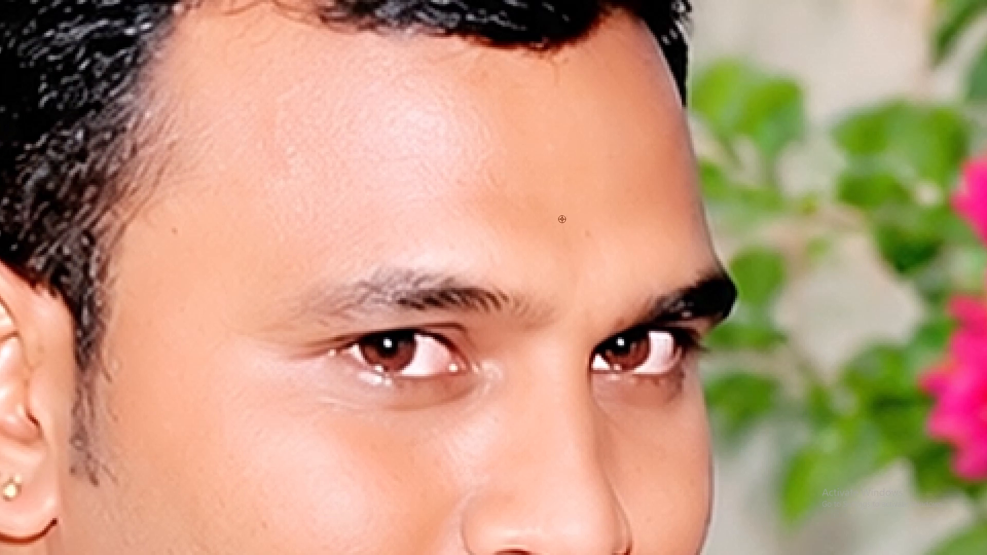
left_click_drag(573, 227, 583, 237)
left_click(583, 237)
Even out the skin across the middle of the groom's forehead above the eyebrows, enlarging the brush for broader strokes.
left_click_drag(405, 195, 438, 199, "alt")
left_click_drag(461, 202, 477, 207)
left_click(484, 208)
left_click_drag(472, 205, 494, 206, "alt")
left_click(513, 208)
key("bracketright")
key("bracketright")
key("bracketright")
left_click_drag(432, 195, 481, 210, "alt")
left_click_drag(495, 212, 506, 215)
left_click_drag(524, 218, 532, 220)
Smooth the skin on the side of the groom's forehead between the temple hairline and the eyebrow.
key("space")
left_click_drag(255, 241, 268, 238)
left_click_drag(268, 238, 350, 203)
left_click_drag(264, 239, 266, 221, "alt")
left_click_drag(267, 201, 270, 191)
left_click(270, 191)
Retouch the small uneven spots on the bride's nose beside the nose ring, using a smaller brush.
key("space")
key("space")
key("space")
key("space")
key("space")
key("space")
key("space")
key("space")
key("space")
key("space")
key("space")
key("space")
key("space")
key("space")
key("space")
key("space")
key("space")
key("space")
key("space")
key("space")
left_click_drag(517, 269, 304, 198)
left_click_drag(462, 300, 401, 179)
left_click_drag(482, 262, 445, 255)
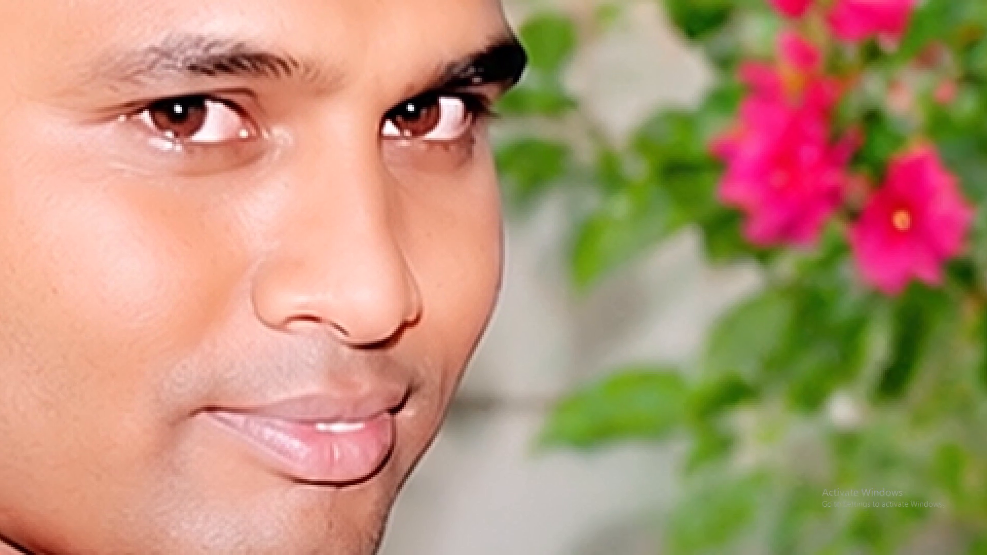
left_click_drag(445, 255, 334, 243)
left_click_drag(751, 311, 296, 244)
left_click_drag(515, 339, 391, 192)
left_click_drag(529, 319, 416, 135)
key("ctrl+plus")
key("ctrl+plus")
key("ctrl+plus")
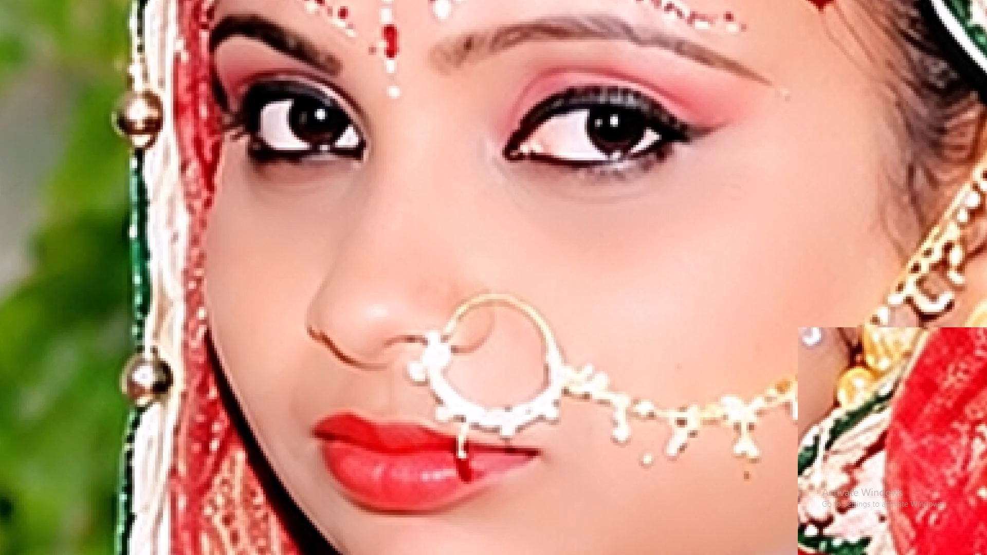
key("bracketleft")
key("bracketleft")
key("bracketleft")
key("bracketleft")
type("[[")
key("ctrl+plus")
key("space")
left_click_drag(331, 288, 440, 165)
key("ctrl+plus")
key("ctrl+plus")
key("space")
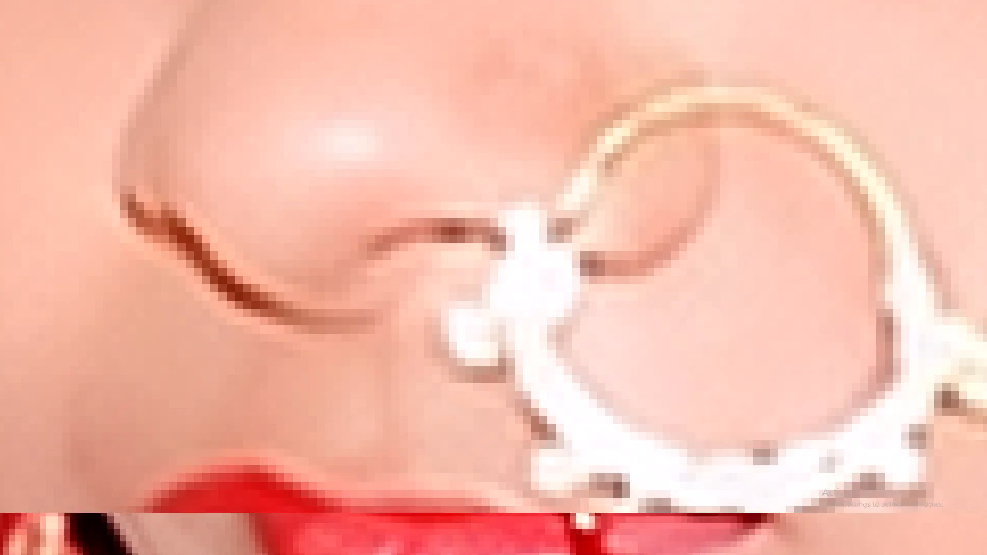
left_click_drag(420, 138, 454, 279)
left_click_drag(406, 172, 404, 236, "alt")
left_click_drag(382, 254, 373, 266)
left_click(371, 268)
left_click_drag(423, 220, 395, 261, "alt")
left_click(391, 267)
Select the bride's face with a rectangular marquee, nudge the selection over her forehead, and feather it by 45 pixels.
key("v")
key("ctrl+0")
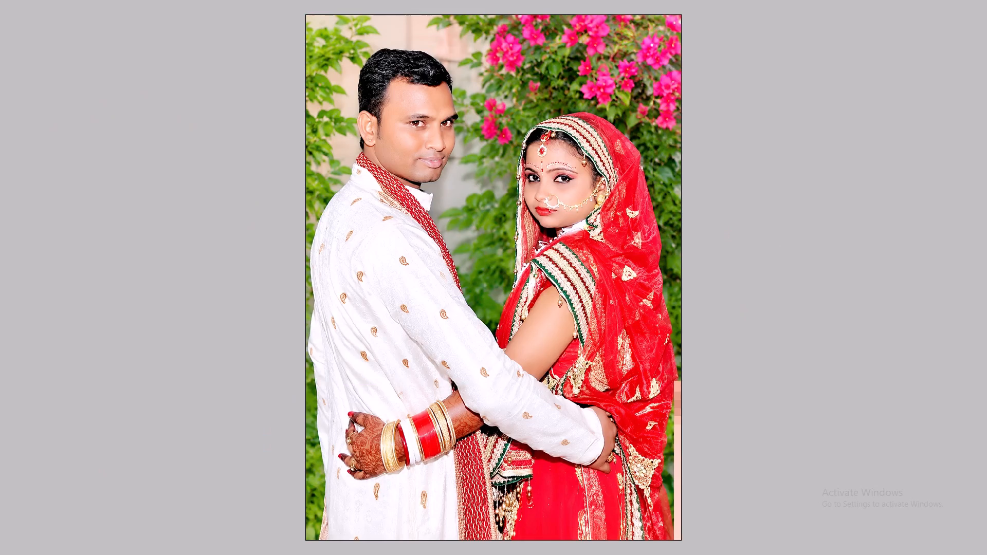
key("ctrl+plus")
key("v")
key("space")
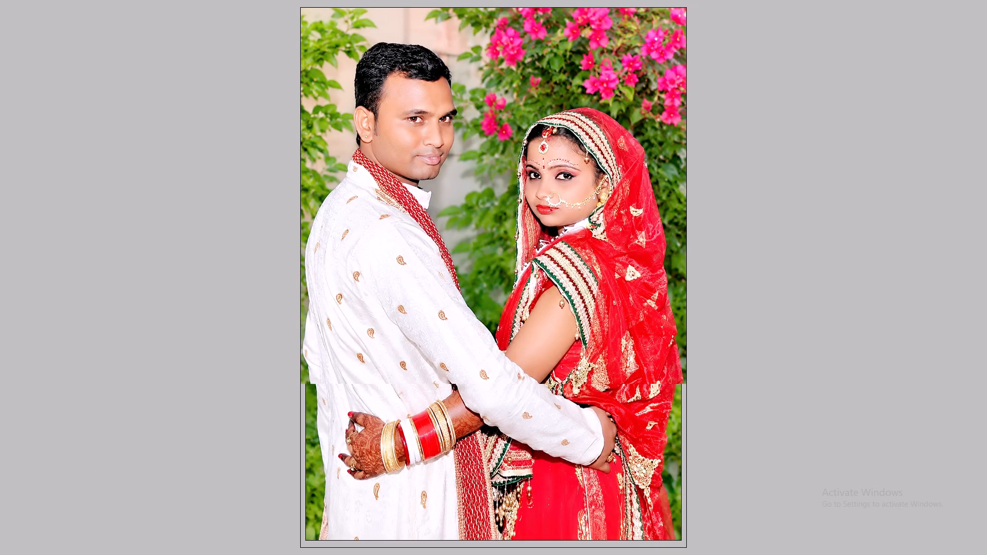
key("ctrl+plus")
key("m")
left_click_drag(521, 125, 641, 211)
left_click_drag(616, 184, 601, 174)
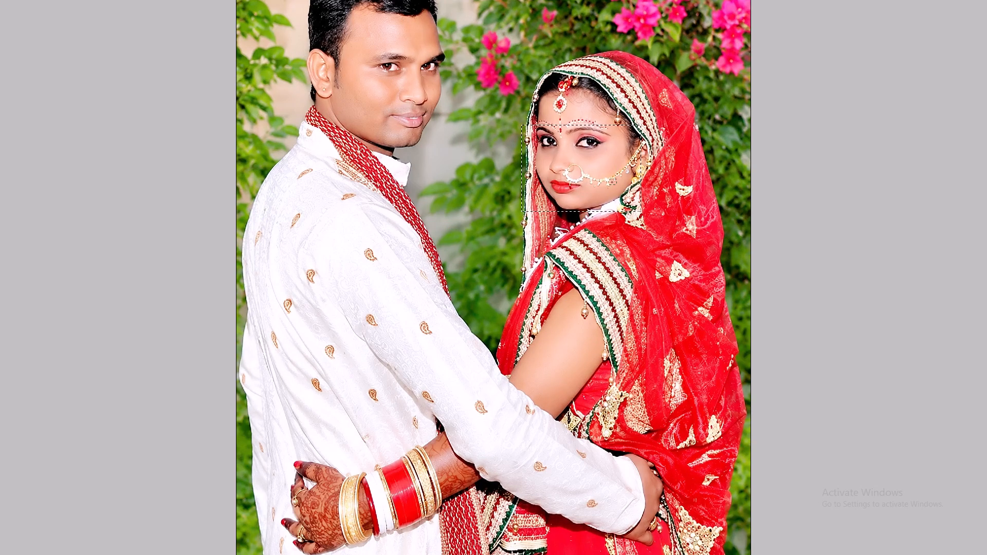
left_click_drag(601, 174, 585, 150)
left_click_drag(581, 146, 573, 140)
key("Tab")
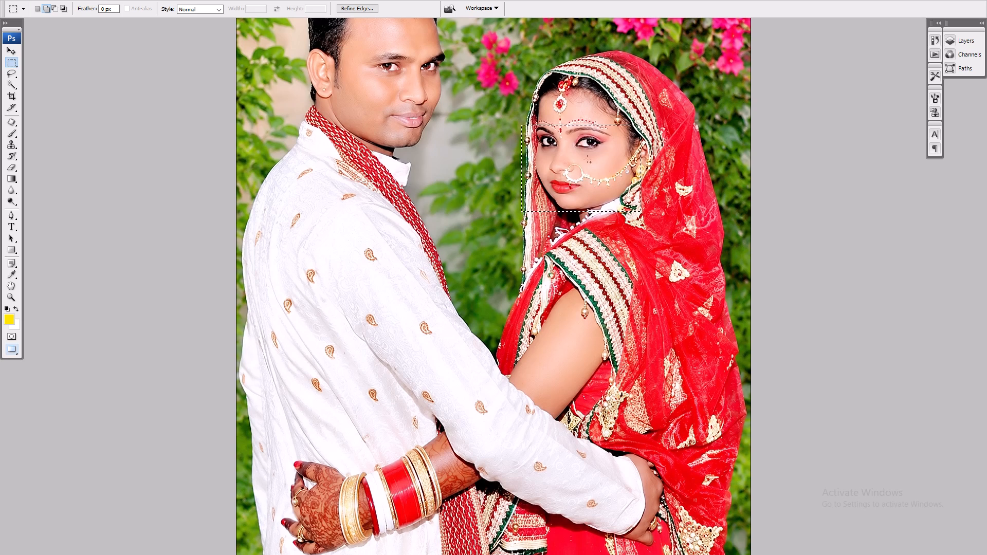
left_click_drag(584, 169, 562, 162)
left_click_drag(591, 181, 566, 160)
left_click_drag(576, 163, 566, 160)
left_click_drag(566, 160, 556, 152, "shift")
left_click_drag(569, 162, 553, 152, "shift")
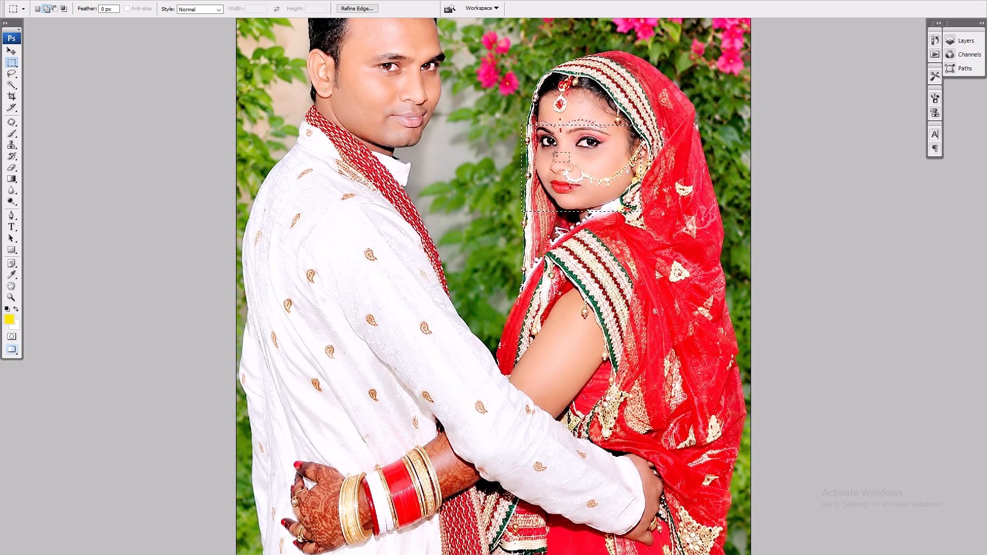
left_click_drag(553, 152, 552, 152, "shift")
key("shift+Up")
key("shift+Up")
key("shift+Up")
key("shift+Left")
key("shift+Left")
key("shift+Up")
key("shift+Left")
key("shift+Up")
key("shift+Up")
key("Tab")
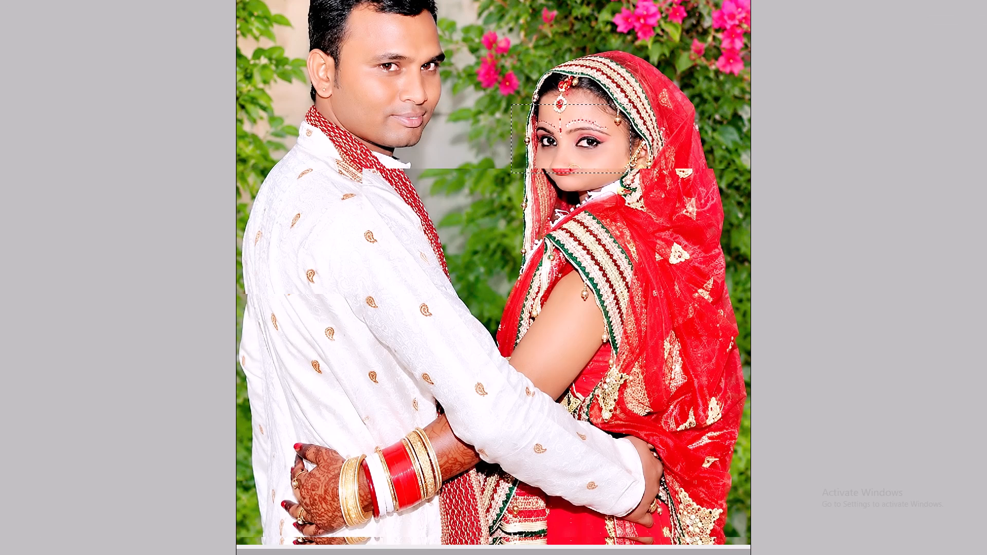
key("ctrl+alt+d")
type("45")
key("Return")
Darken the midtones of the bride's face slightly with Levels and clear the selection.
key("ctrl+l")
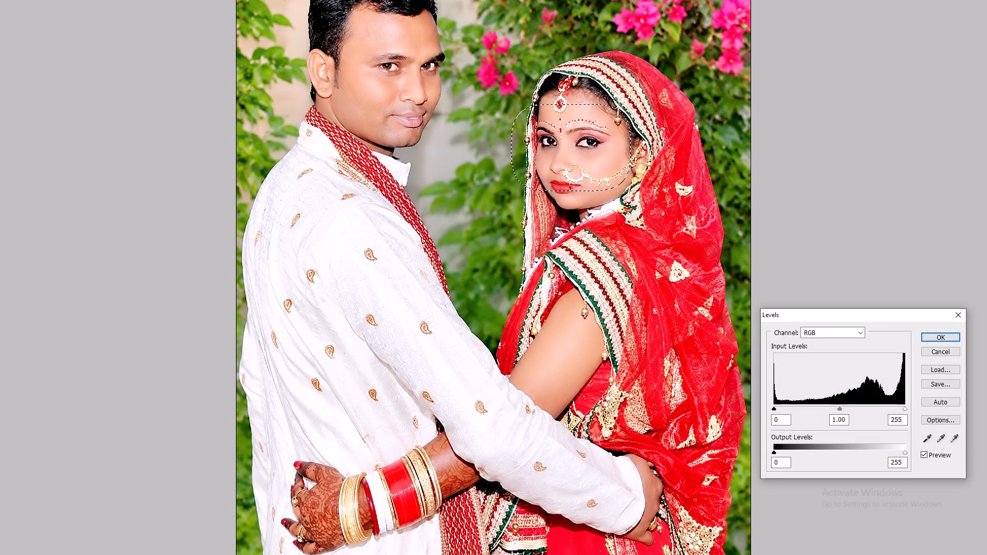
left_click_drag(843, 423, 829, 419)
scroll(829, 419, "down", 9)
scroll(828, 418, "up", 1)
scroll(828, 418, "down", 3)
scroll(827, 417, "up", 1)
scroll(827, 417, "down", 3)
scroll(827, 417, "up", 1)
scroll(827, 417, "down", 6)
key("Return")
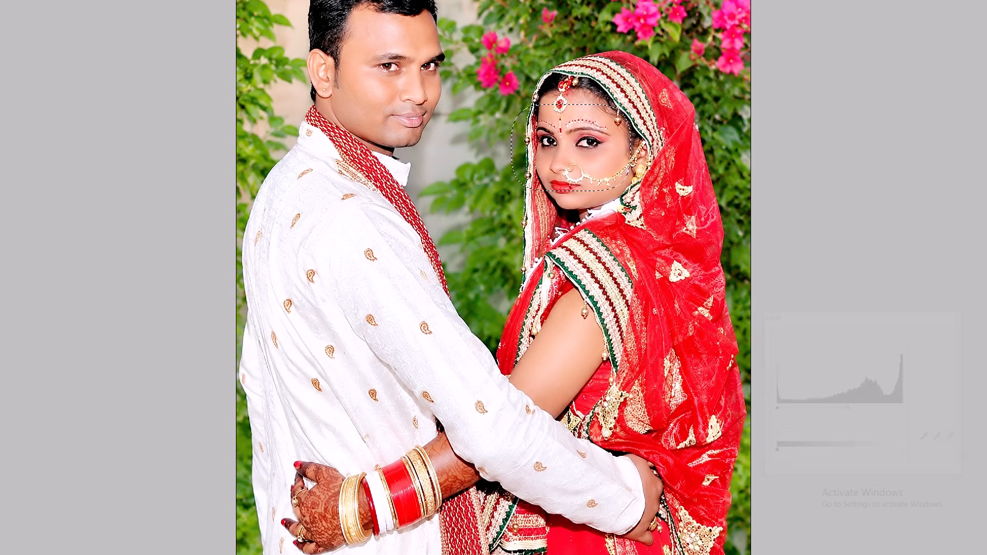
key("ctrl+d")
Apply an image adjustment to the whole couple photo and fade it to 50%, then again to 40%.
key("v")
key("ctrl+minus")
key("v")
key("alt+i")
key("alt+a")
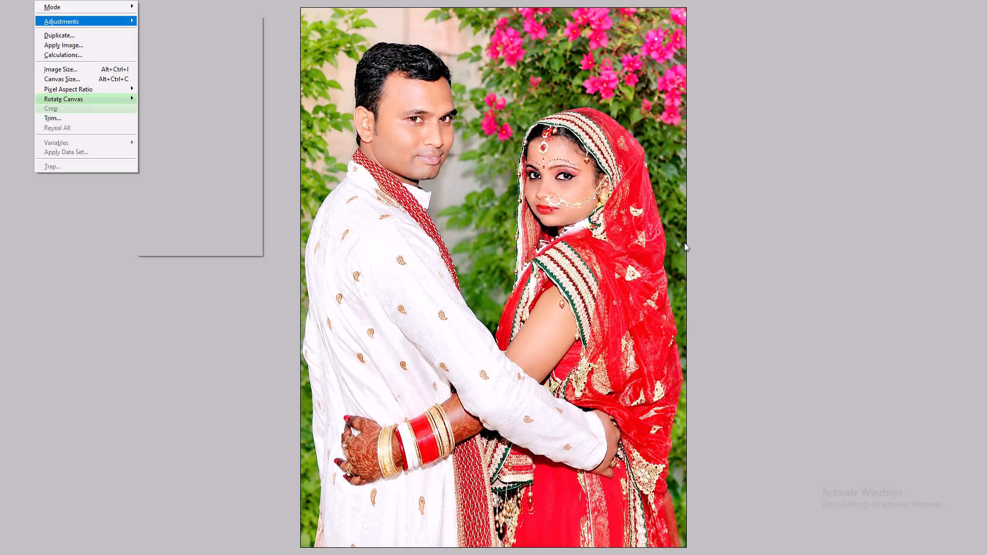
key("alt+x")
key("Return")
key("ctrl+shift+f")
type("50")
key("Return")
key("ctrl+shift+f")
type("40")
key("Return")
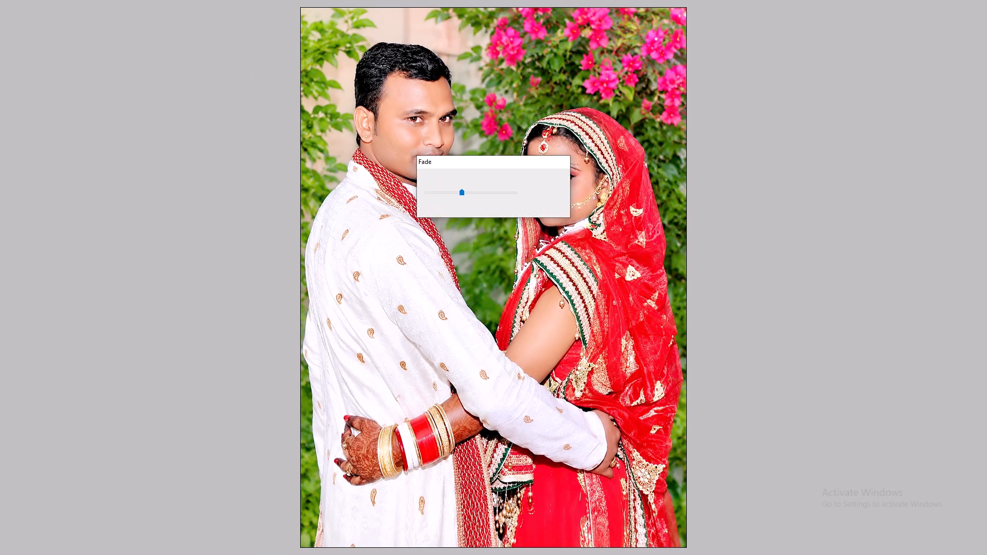
Select the groom's face with a rectangular marquee and feather the selection by 4 pixels, then by 45.
key("m")
left_click_drag(365, 80, 442, 181)
left_click_drag(437, 171, 428, 156)
key("shift+Up")
key("shift+Left")
key("ctrl+alt+d")
key("4")
key("Return")
key("ctrl+alt+d")
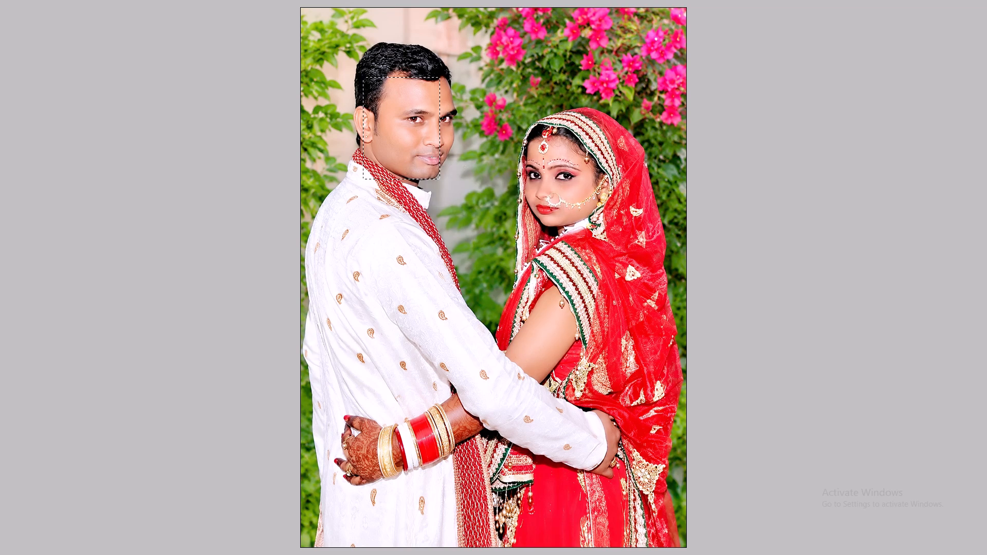
type("45")
key("Return")
Apply a Levels adjustment to the groom's feathered face area and clear the selection.
key("alt+i")
key("alt+a")
key("alt+l")
key("Return")
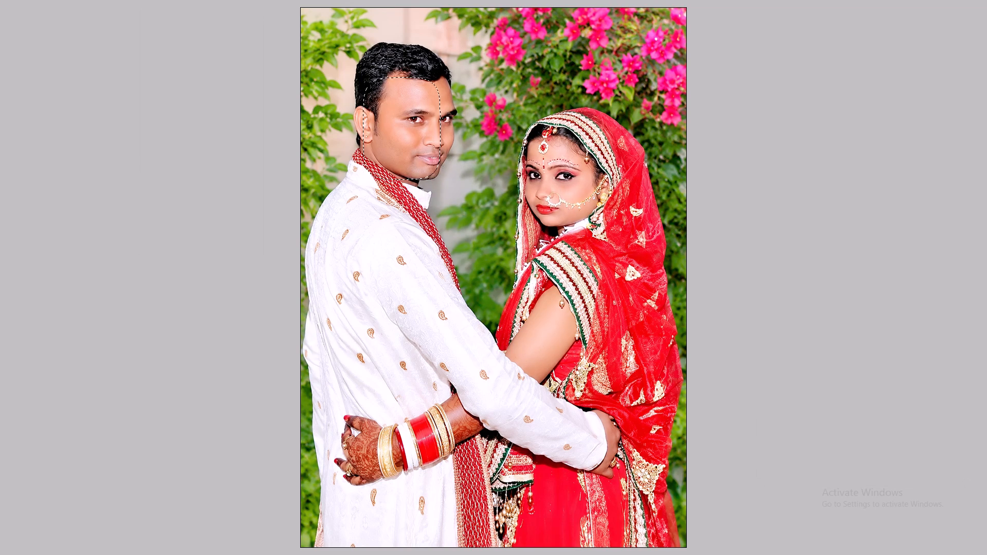
key("ctrl+d")
Add the gradient-coloured border with a thin white inner line around the couple photo and merge the layers.
key("v")
key("ctrl+minus")
key("F4")
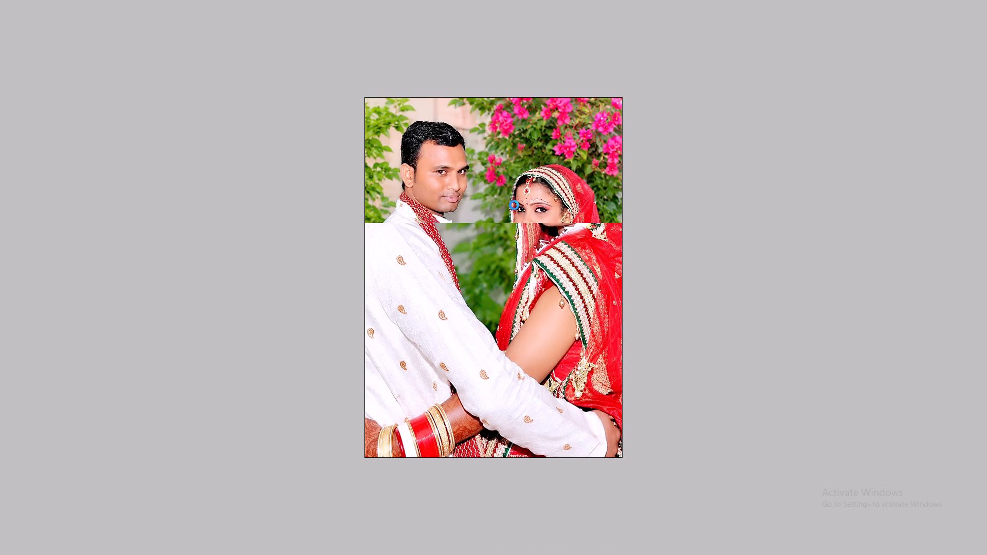
key("ctrl+alt+z")
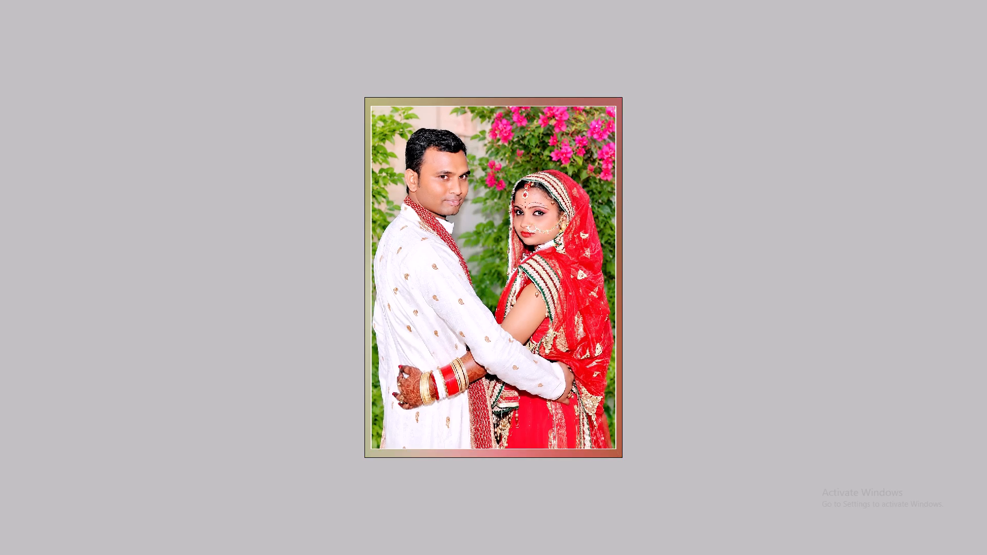
key("ctrl+0")
key("ctrl+shift+e")
Cut the whole framed couple photo to the clipboard and close its document without saving.
key("ctrl+a")
key("ctrl+x")
key("ctrl+w")
key("ctrl+2")
key("Tab")
key("Tab")
key("Return")
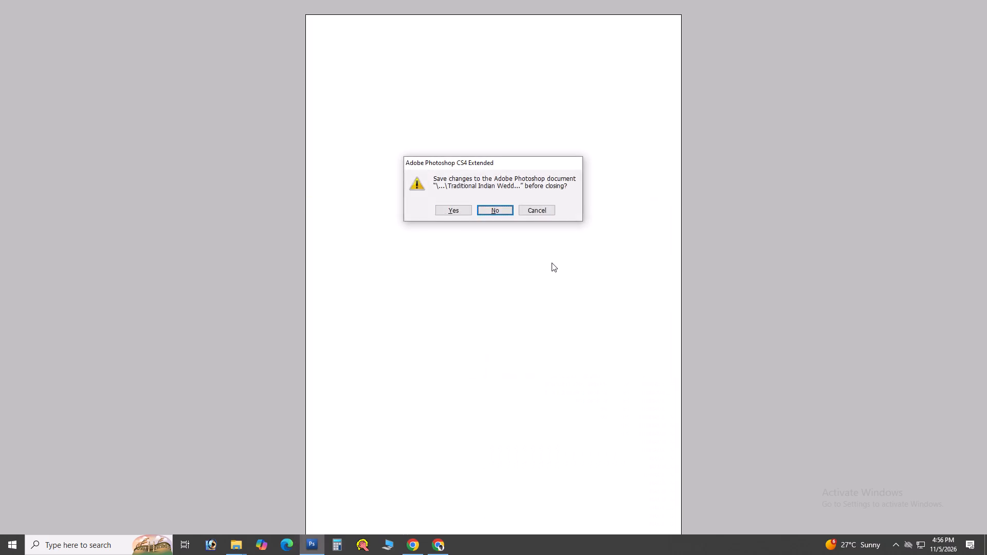
key("ctrl+0")
Open the desktop image 01+, the page with the framed bride portrait, in Photoshop.
key("super+d")
left_click(197, 43)
left_click_drag(187, 47, 476, 301)
key("alt+Tab")
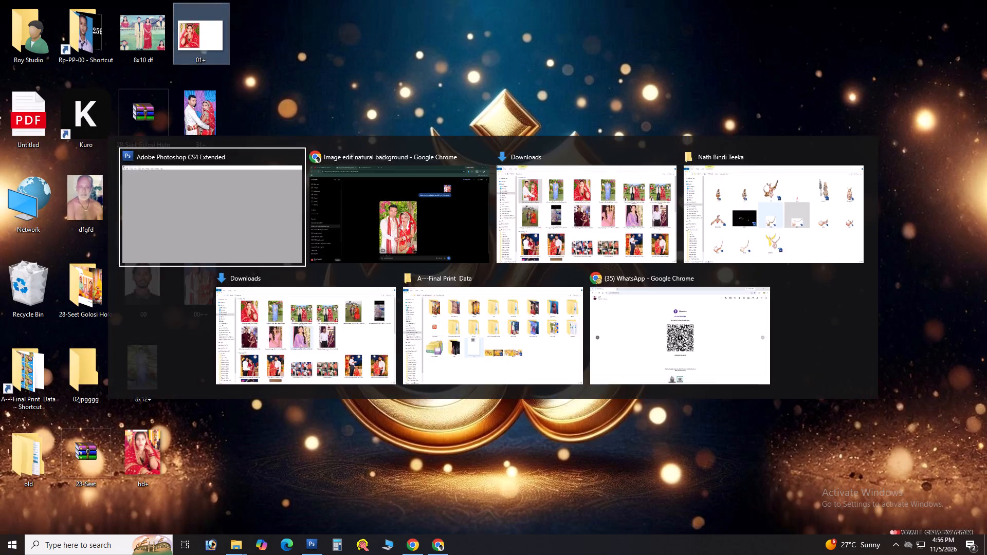
left_click_drag(476, 301, 476, 321)
key("ctrl+0")
Paste the framed couple photo onto the page and place it against the upper page edge beside the bride portrait.
type("0v")
type("ffv")
key("ctrl+v")
left_click_drag(478, 321, 560, 227)
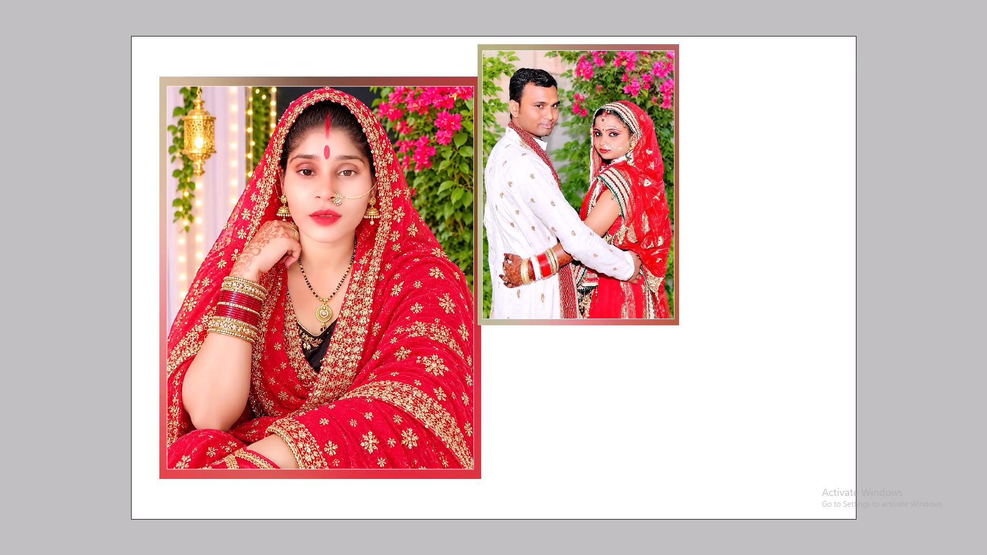
left_click_drag(560, 227, 568, 223)
Select the Background layer containing the bride portrait and duplicate it.
right_click(417, 257)
left_click(434, 263, "ctrl")
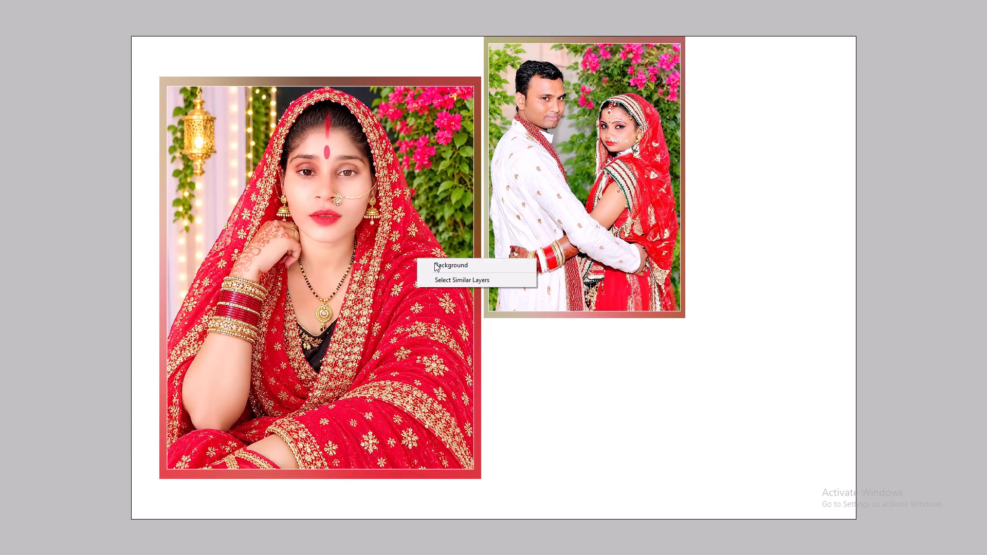
key("ctrl+k")
key("Escape")
key("ctrl+j")
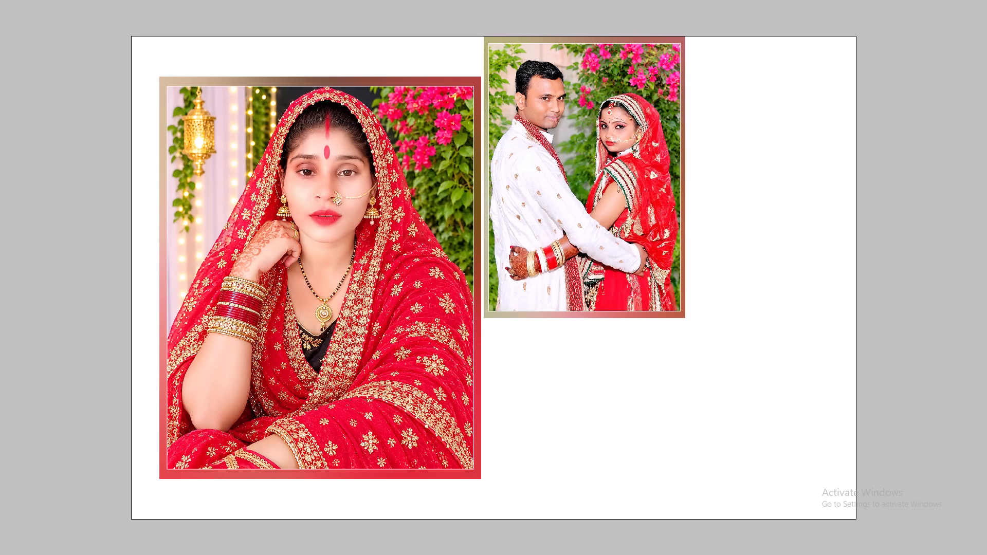
Move the framed bride portrait so its frame sits flush against the left edge of the print page.
right_click(413, 268)
left_click(446, 275)
key("space")
left_click_drag(183, 113, 250, 154)
left_click_drag(170, 88, 258, 158, "ctrl")
left_click_drag(555, 291, 351, 282, "shift")
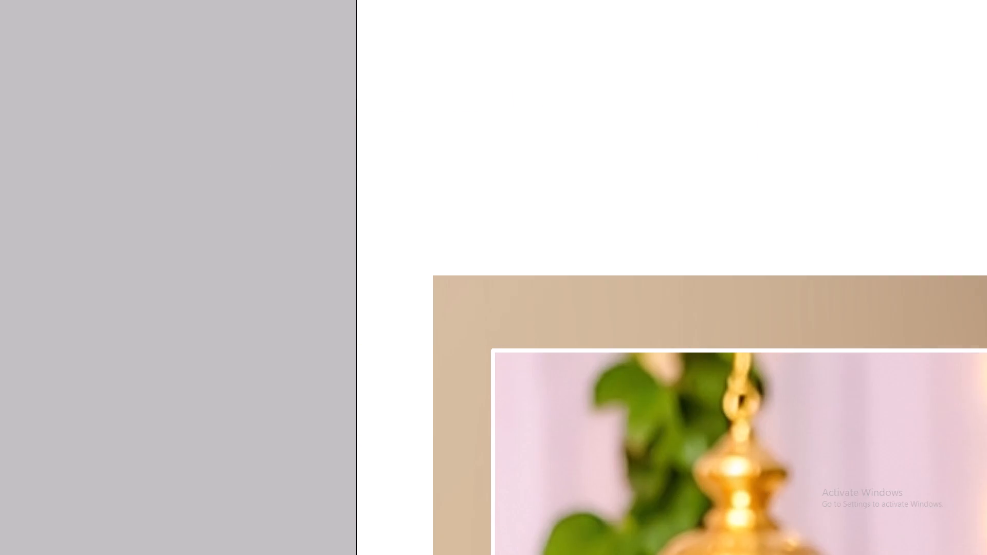
left_click_drag(351, 282, 348, 282, "shift")
key("space")
left_click_drag(330, 265, 441, 297, "ctrl")
key("shift+Left")
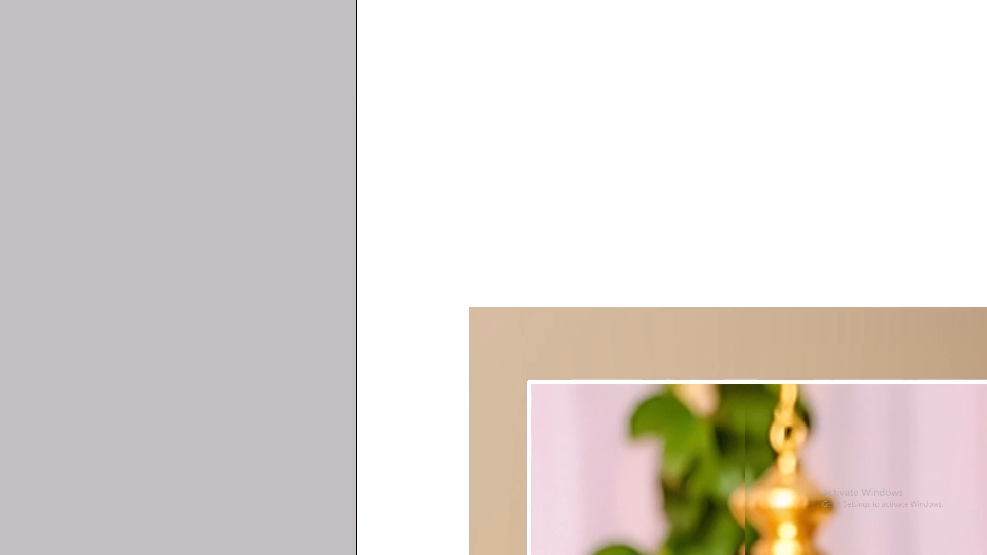
key("shift+Left")
key("shift+Left")
key("shift+Left")
key("shift+Left")
key("shift+Left")
key("shift+Left")
key("shift+Left")
key("shift+Left")
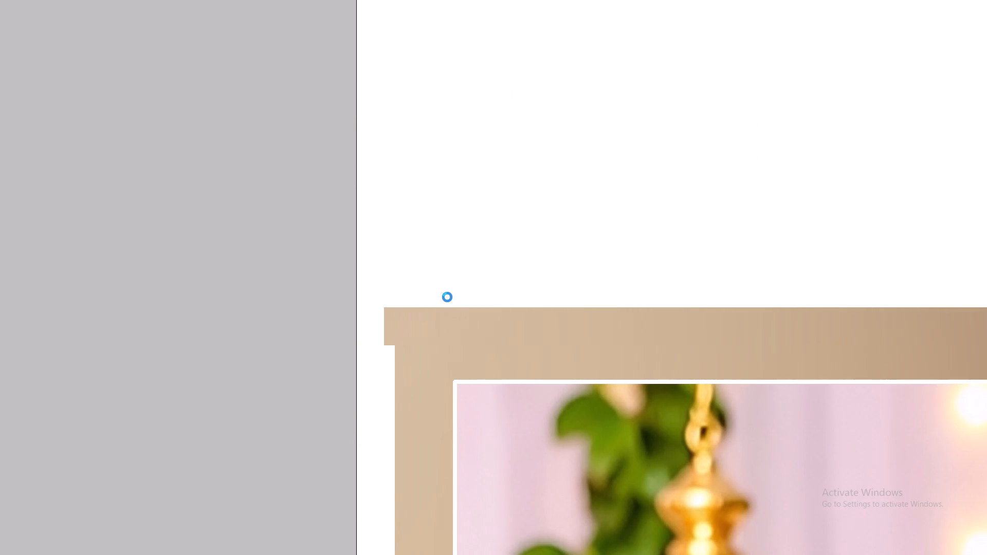
key("shift+Left")
key("shift+Left")
key("Left")
key("Left")
key("Left")
key("Left")
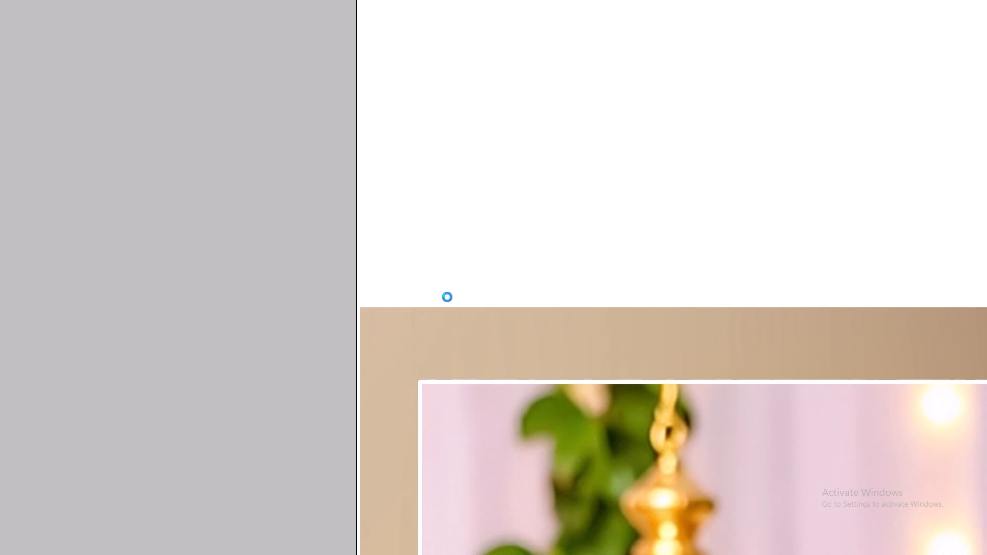
key("ctrl+plus")
key("ctrl+plus")
key("Left")
key("Left")
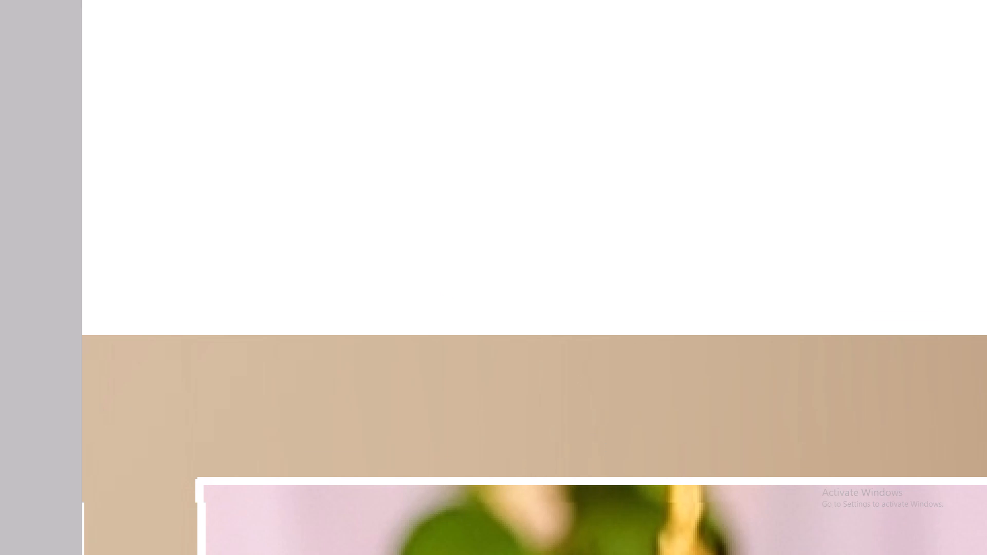
Move the framed couple photo sideways until its frame touches the right edge of the bride portrait's frame.
key("ctrl+0")
key("ctrl+minus")
right_click(539, 264)
left_click(561, 267)
key("space")
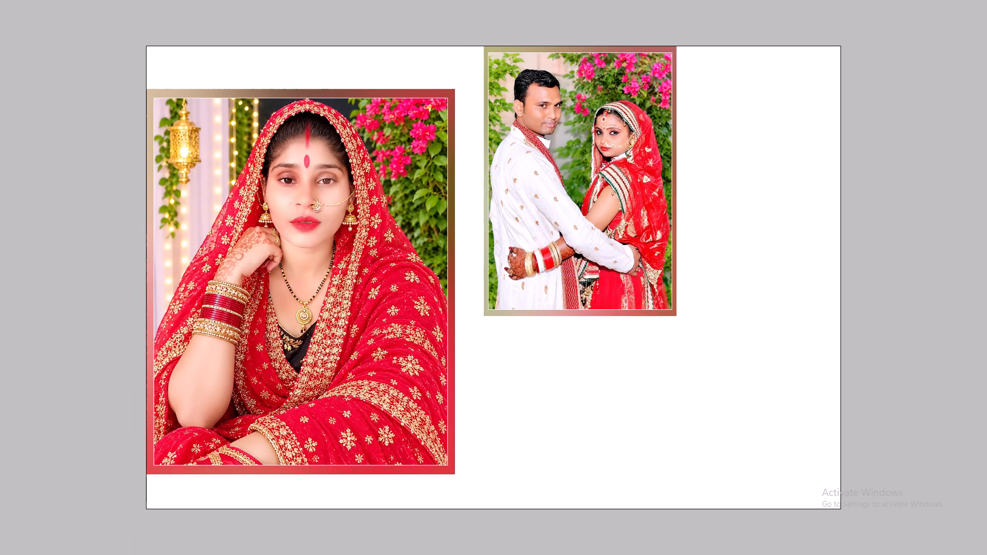
left_click_drag(432, 105, 485, 131, "ctrl")
left_click_drag(556, 174, 566, 421)
left_click_drag(680, 300, 573, 429)
key("shift+Left")
key("shift+Down")
key("shift+Left")
key("shift+Left")
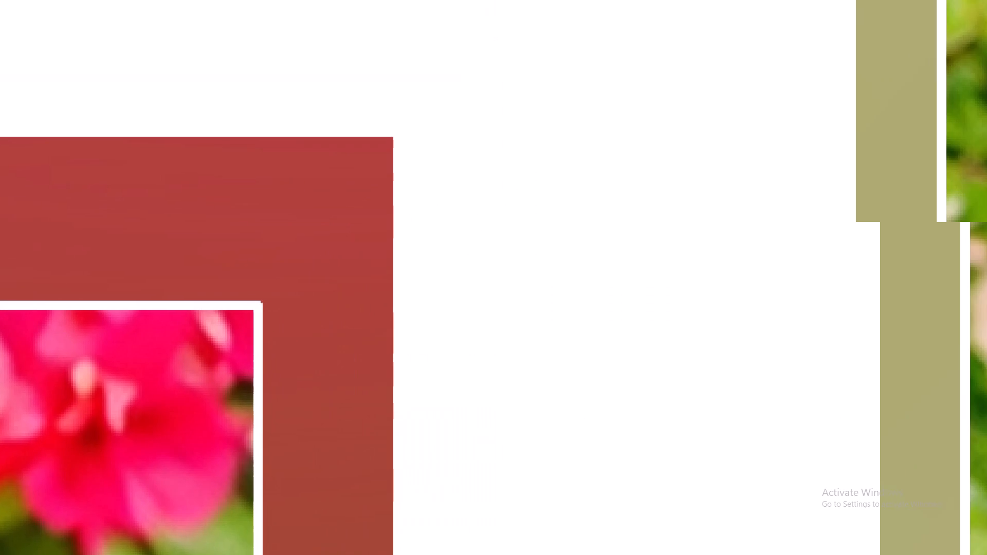
key("shift+Left")
key("shift+Left")
key("shift+Left")
key("shift+Left")
key("shift+Left")
key("shift+Left")
key("shift+Left")
key("shift+Left")
key("shift+Left")
key("shift+Left")
key("shift+Left")
key("shift+Left")
key("shift+Left")
key("shift+Left")
key("shift+Left")
key("shift+Left")
key("shift+Left")
key("shift+Left")
key("shift+Left")
key("shift+Left")
key("shift+Left")
key("shift+Left")
key("shift+Left")
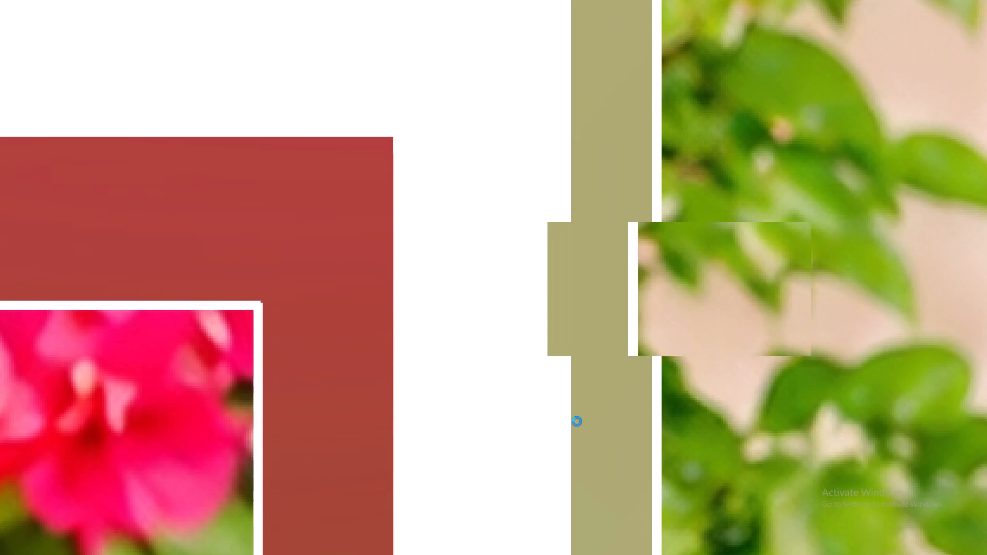
key("shift+Left")
key("space")
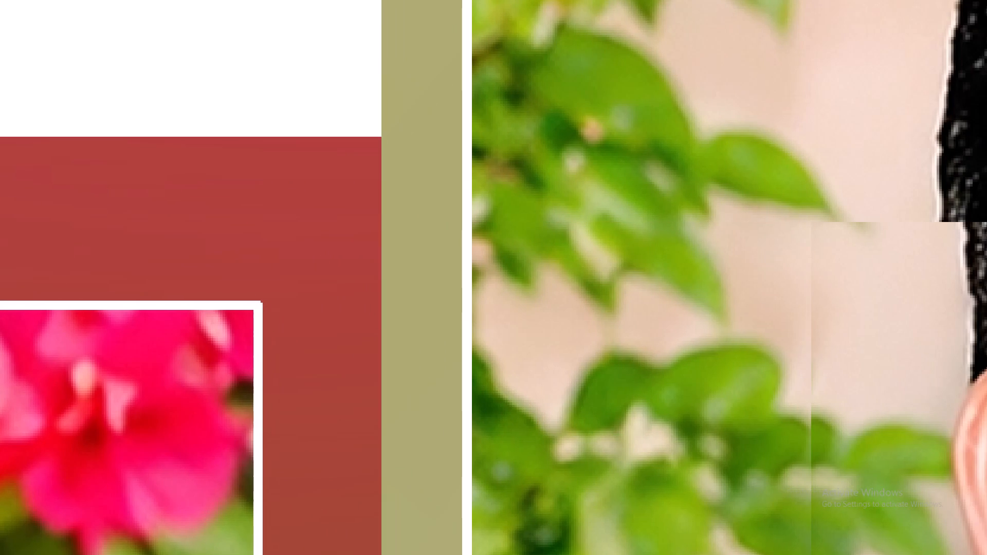
left_click_drag(357, 105, 414, 156, "ctrl")
key("Right")
key("Right")
key("Right")
key("Right")
key("Right")
key("Right")
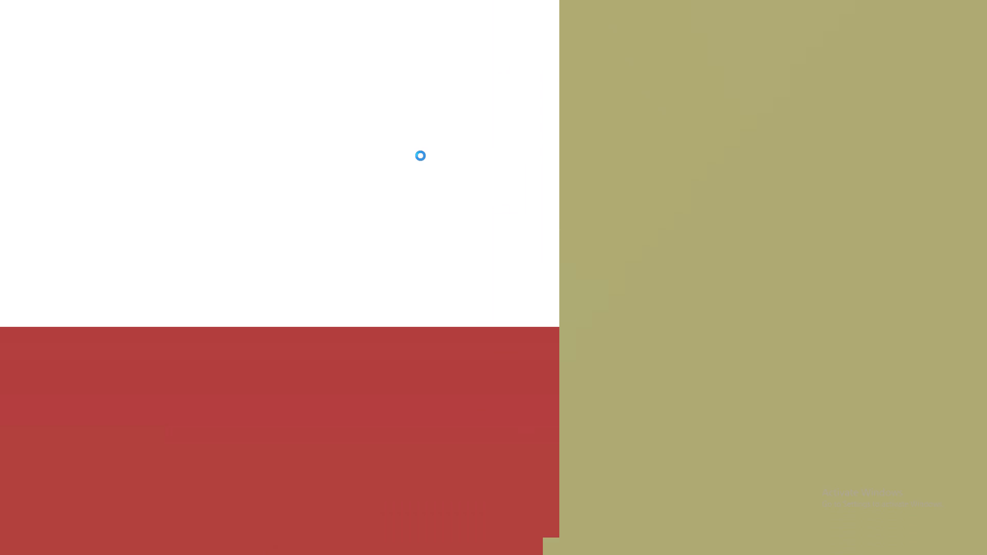
key("Right")
key("Left")
key("Left")
key("ctrl+0")
Fine-tune the framed couple photo's height so its frame lies flush with the upper edge of the page.
key("space")
left_click_drag(437, 58, 440, 164)
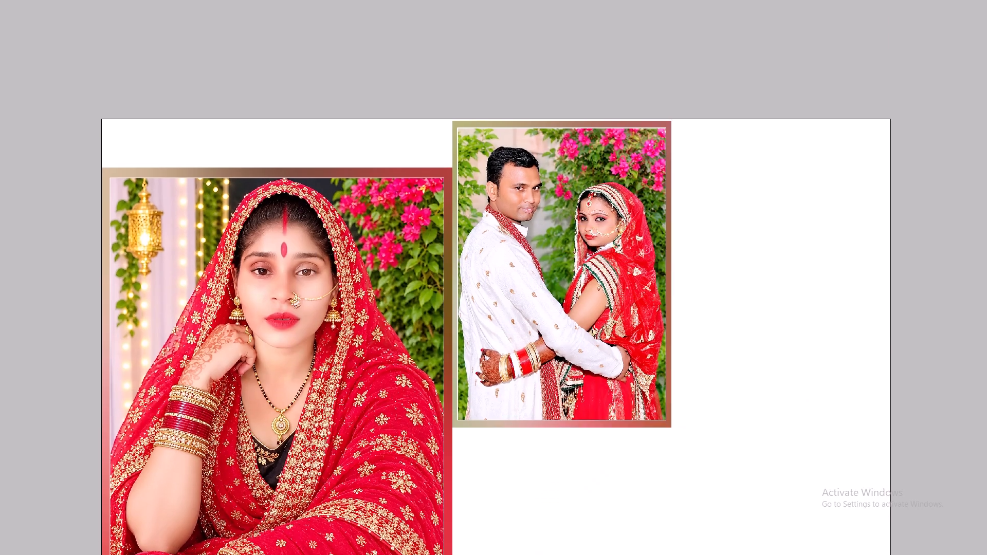
left_click_drag(440, 164, 440, 164)
left_click_drag(452, 112, 487, 165, "ctrl")
left_click_drag(387, 168, 523, 237)
key("shift+Up")
key("Down")
key("Down")
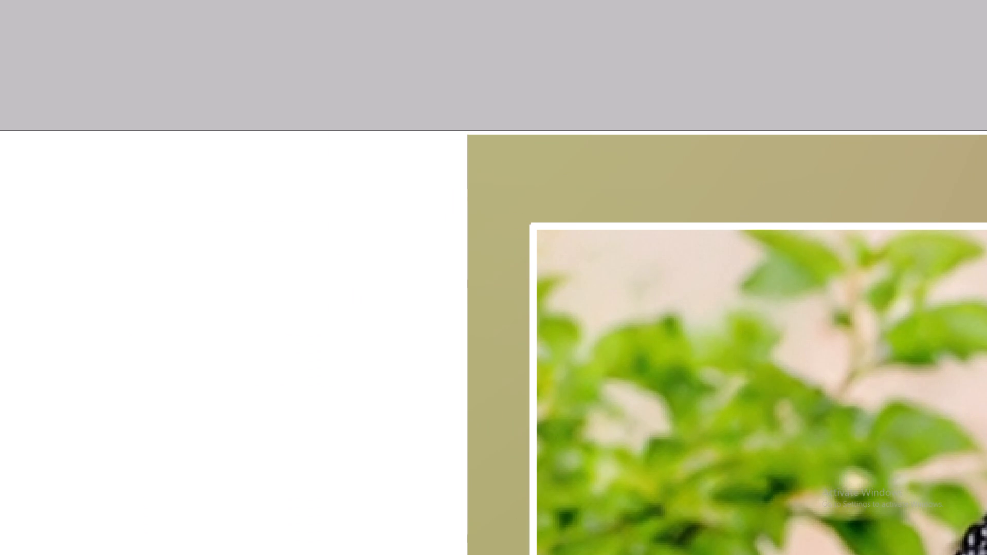
key("Up")
key("Up")
key("ctrl+0")
key("ctrl+minus")
Merge the visible layers of the print page, then save and close the document.
key("ctrl+shift+e")
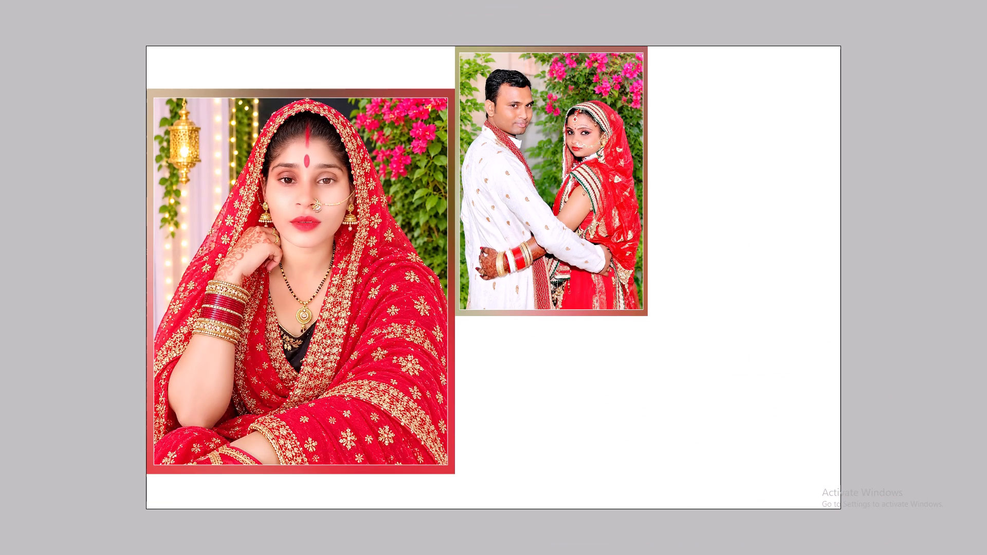
key("ctrl+s")
key("ctrl+w")
key("alt+Tab")
left_click(492, 300)
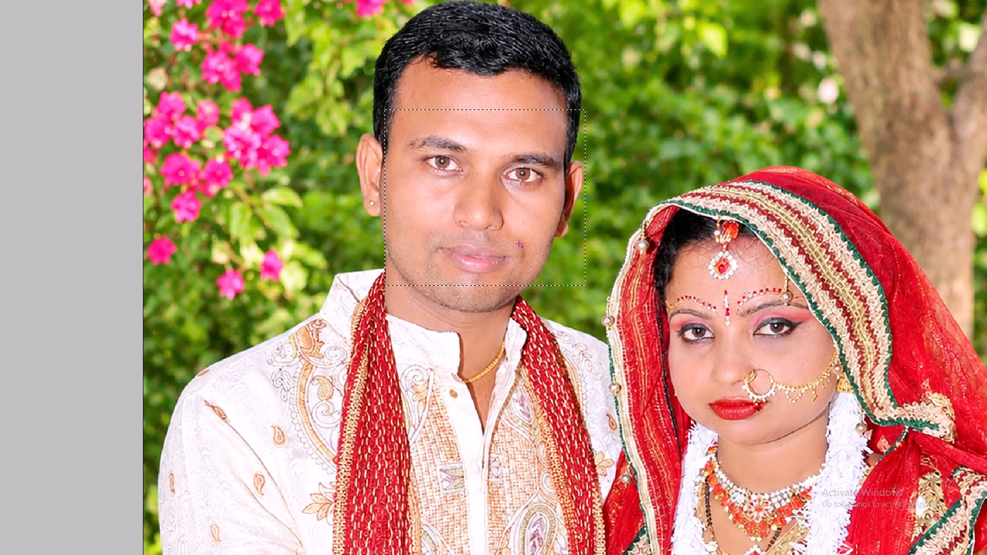
left_click_drag(502, 231, 495, 226)
type("45")
key("ctrl+alt+d")
type("45")
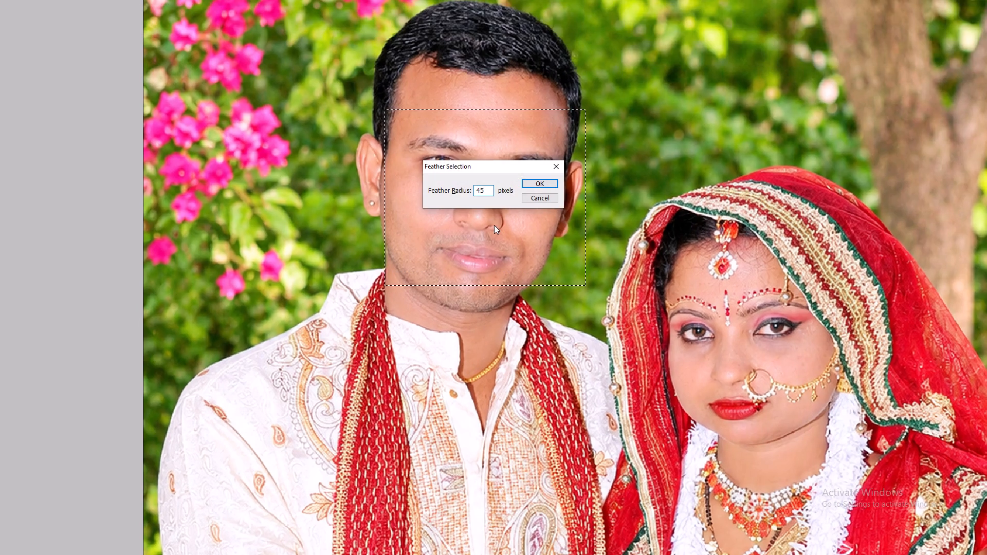
key("Return")
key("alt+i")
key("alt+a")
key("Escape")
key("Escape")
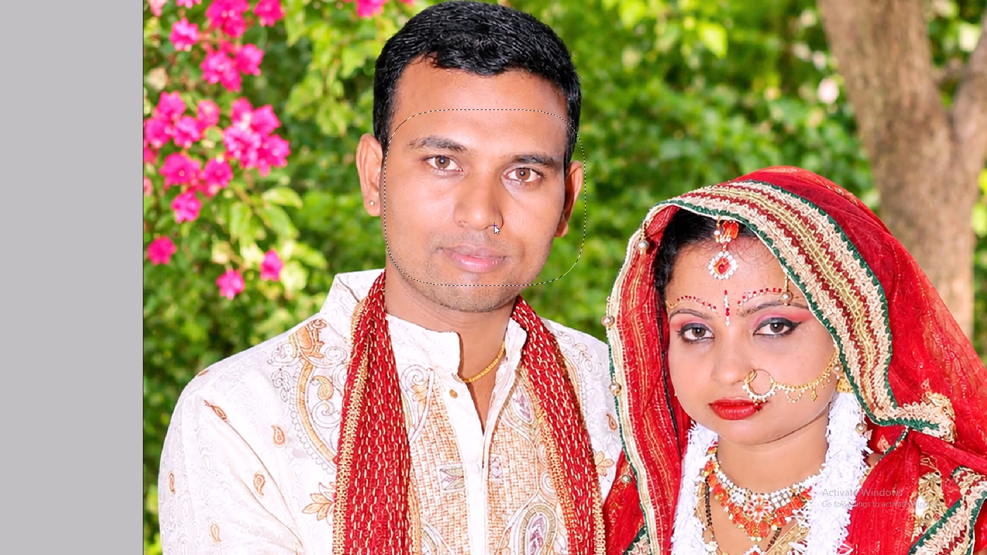
Apply a Levels adjustment to the groom's selected face, fade it to 80%, and clear the selection.
key("alt+i")
key("alt+a")
key("alt+l")
key("Return")
key("ctrl+shift+f")
type("80+")
key("Return")
key("Return")
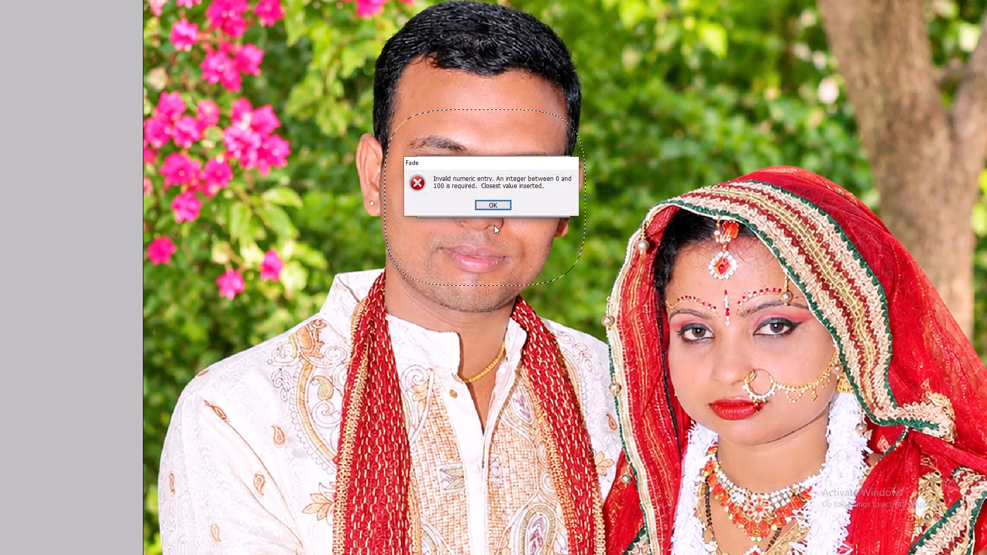
type("80")
key("Return")
key("ctrl+d")
Select the bride's face from the eyes to the neck with a feathered rectangular selection.
key("ctrl+minus")
key("v")
key("space")
left_click_drag(665, 247, 535, 223)
key("m")
key("space")
left_click_drag(567, 323, 495, 212)
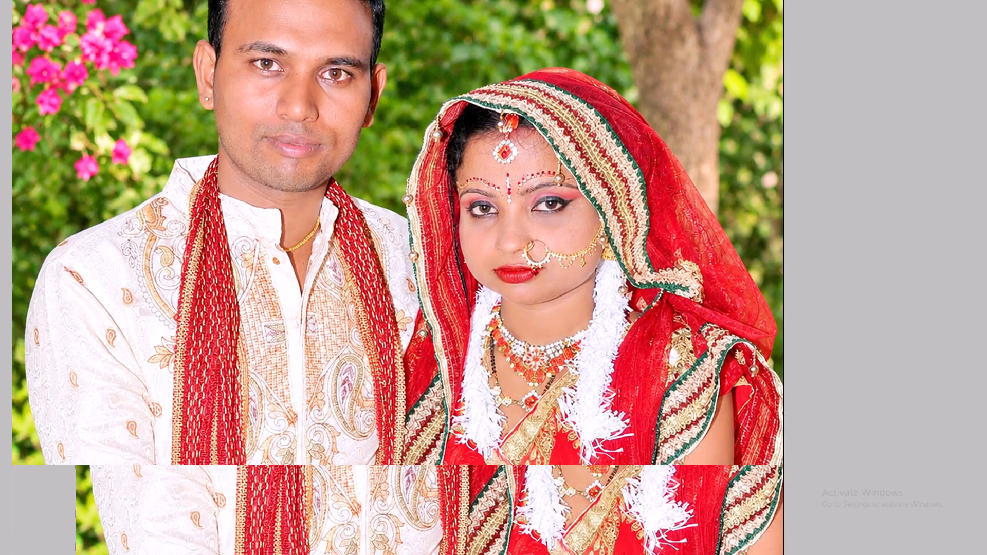
left_click_drag(495, 212, 486, 194)
left_click_drag(437, 176, 628, 281)
key("ctrl+alt+d")
key("Return")
Apply a Levels adjustment to the bride's selected face and clear the selection.
key("alt+i")
key("alt+a")
key("alt+l")
key("alt+semicolon")
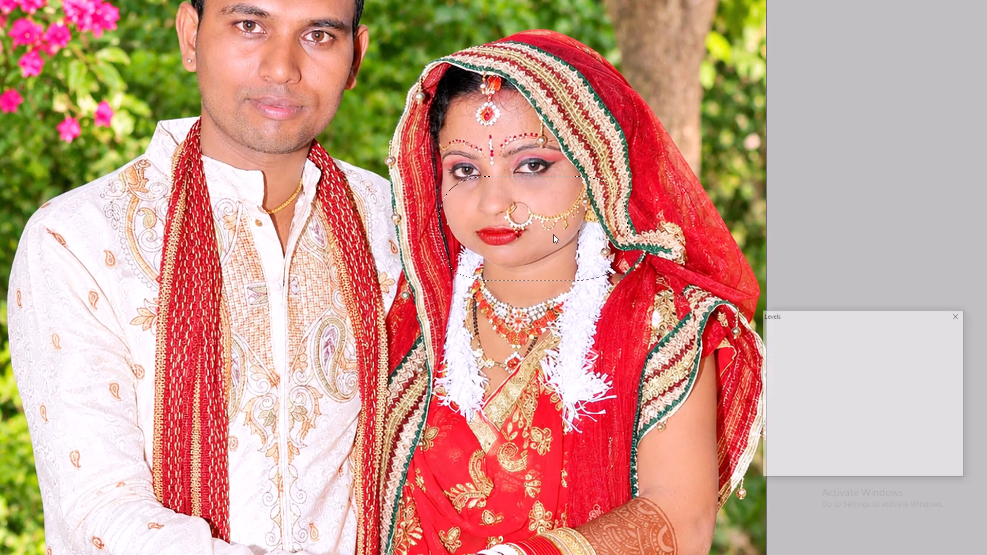
key("Return")
key("ctrl+d")
Apply a Channel Mixer adjustment to the whole couple portrait and fade it to 50%.
key("ctrl+minus")
key("v")
key("space")
left_click_drag(548, 290, 601, 237)
key("ctrl+0")
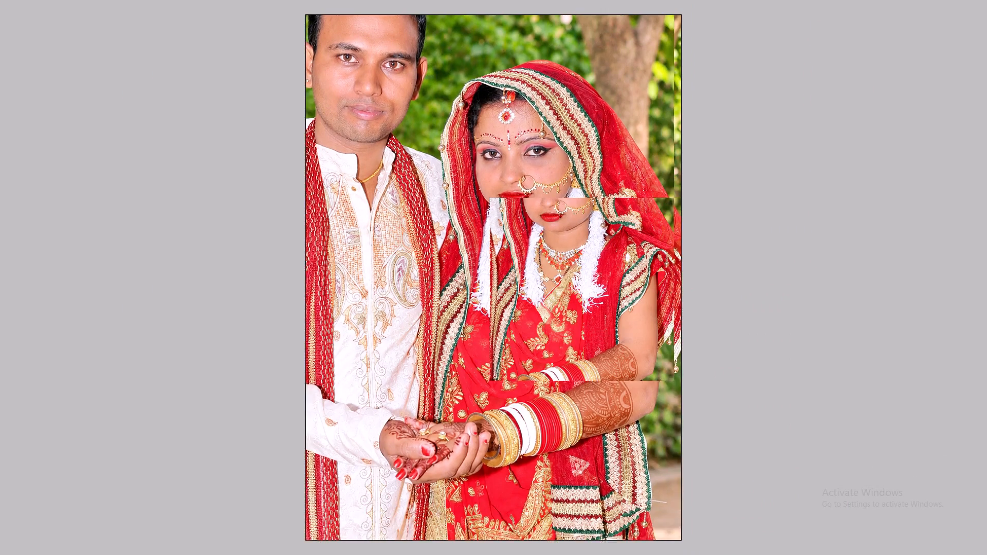
key("alt+i")
key("alt+a")
key("alt+x")
key("Return")
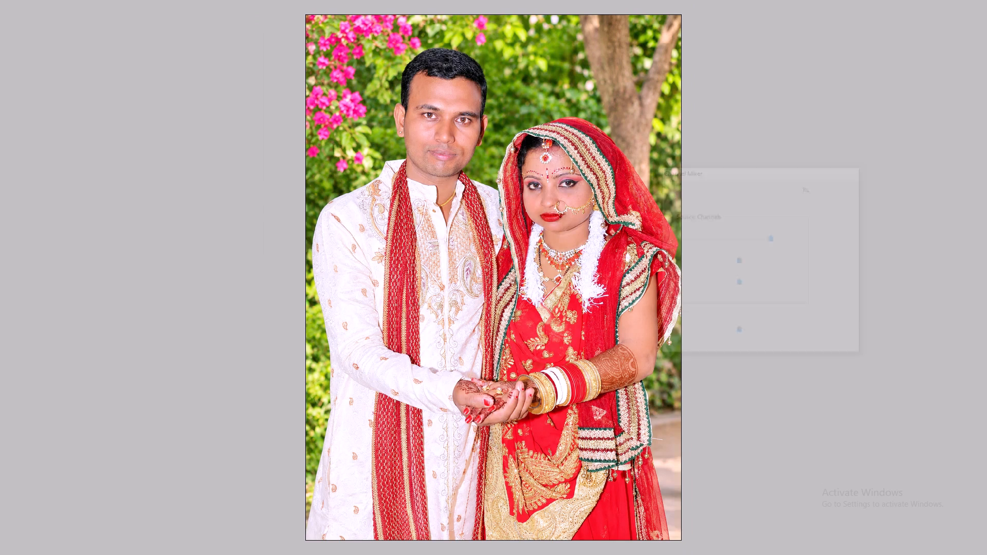
key("ctrl+shift+f")
type("50")
key("Return")
key("ctrl+Return")
Smooth the skin on the lower part and tip of the groom's nose with the Clone Stamp.
key("ctrl+plus")
type("v")
key("space")
left_click_drag(604, 168, 608, 260)
key("ctrl+plus")
key("ctrl+plus")
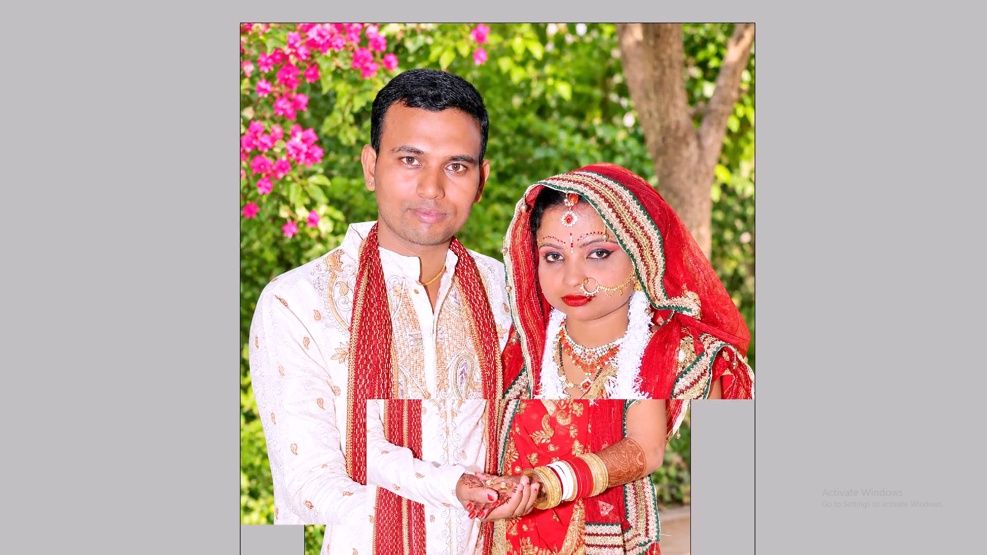
key("space")
left_click_drag(306, 85, 487, 210, "ctrl")
key("s")
key("s")
key("ctrl+plus")
key("ctrl+plus")
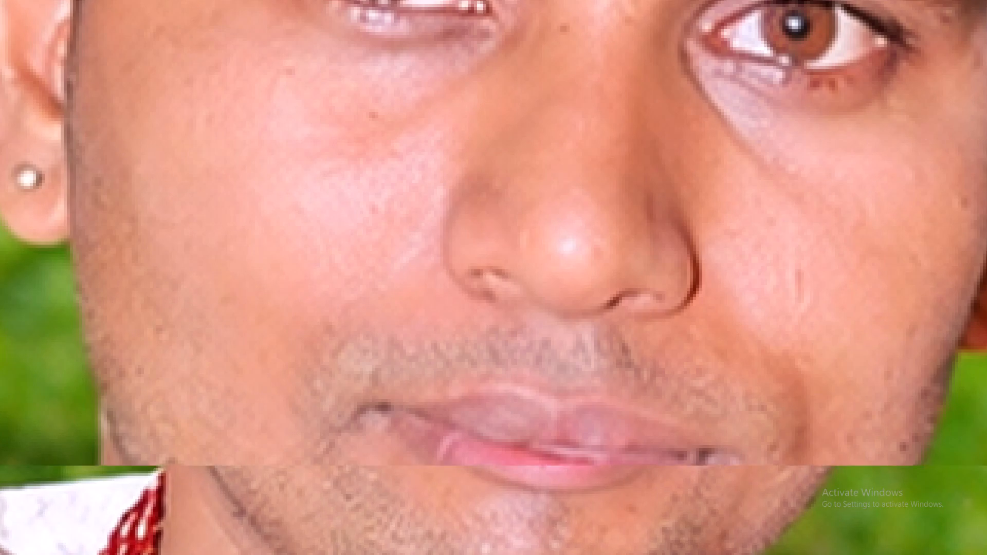
key("space")
left_click_drag(572, 207, 491, 234)
key("ctrl+plus")
key("bracketright")
left_click_drag(486, 214, 488, 243, "alt")
left_click_drag(489, 253, 485, 275)
left_click(485, 275)
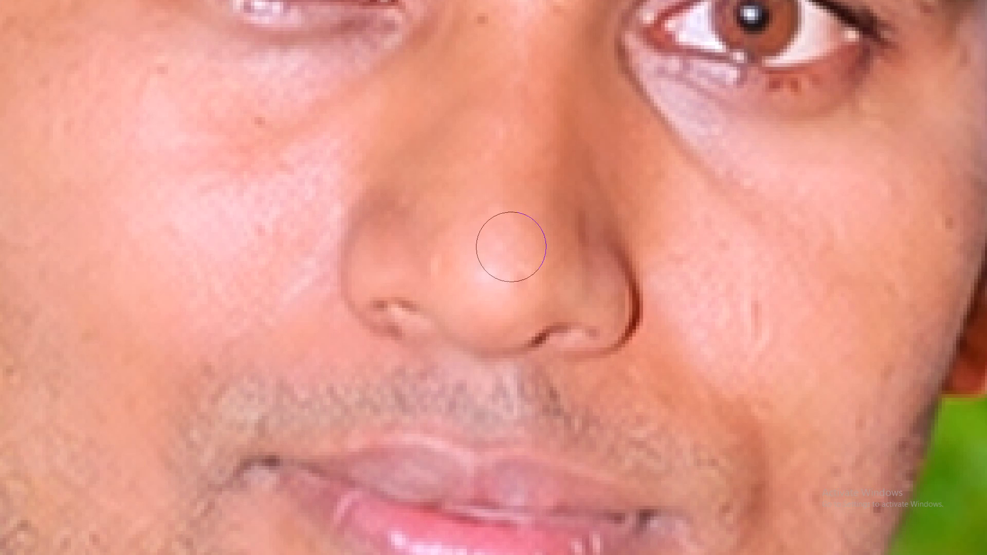
left_click_drag(516, 240, 516, 251, "alt")
left_click_drag(515, 261, 509, 281)
left_click(508, 281)
left_click_drag(467, 226, 473, 249, "alt")
left_click(483, 261)
Smooth the groom's cheek on the earring side, up to below the eye, using a larger Clone Stamp brush.
key("space")
left_click_drag(376, 266, 574, 304)
key("bracketleft")
key("bracketright")
key("bracketright")
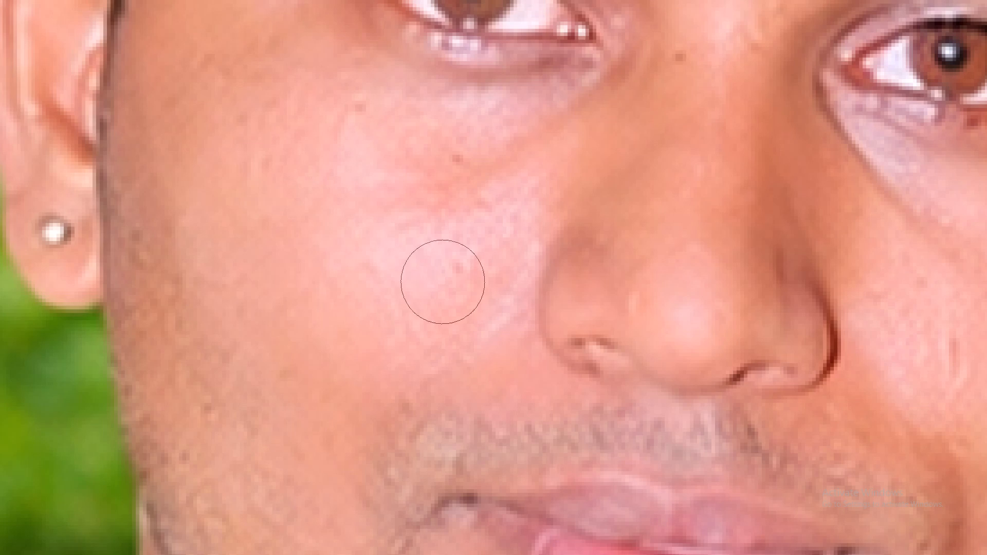
key("bracketright")
key("bracketright")
key("bracketright")
left_click_drag(399, 264, 400, 240, "alt")
left_click_drag(436, 197, 454, 184)
left_click_drag(457, 178, 461, 170)
left_click(462, 169)
left_click_drag(361, 147, 311, 105, "alt")
left_click_drag(303, 98, 298, 92)
left_click_drag(298, 92, 315, 99)
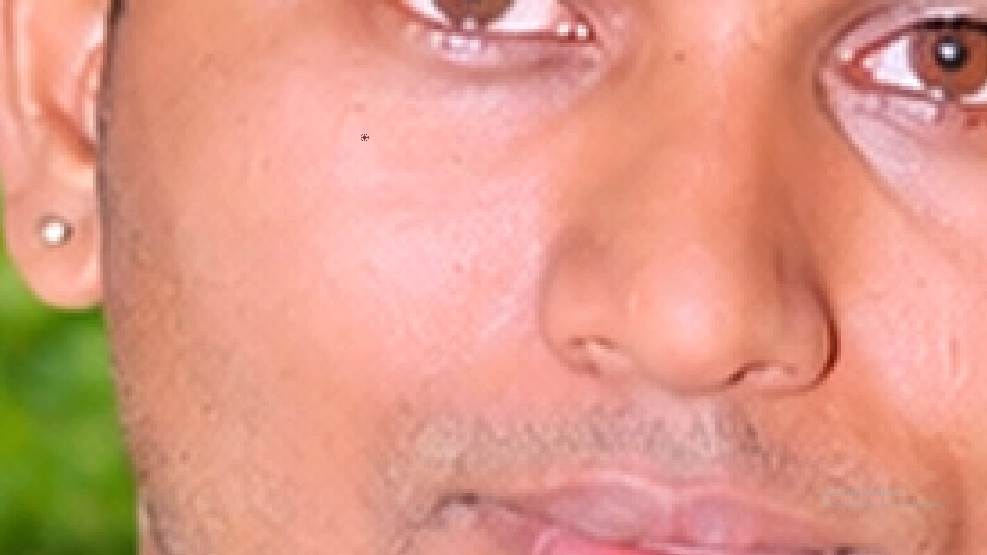
left_click_drag(376, 172, 376, 232, "alt")
left_click_drag(368, 269, 358, 322)
left_click_drag(419, 291, 452, 257, "alt")
left_click_drag(465, 247, 469, 242)
left_click(470, 239)
Smooth the bridge of the groom's nose between the eyes with a smaller Clone Stamp brush.
key("space")
left_click_drag(562, 181, 394, 384)
key("bracketleft")
key("bracketleft")
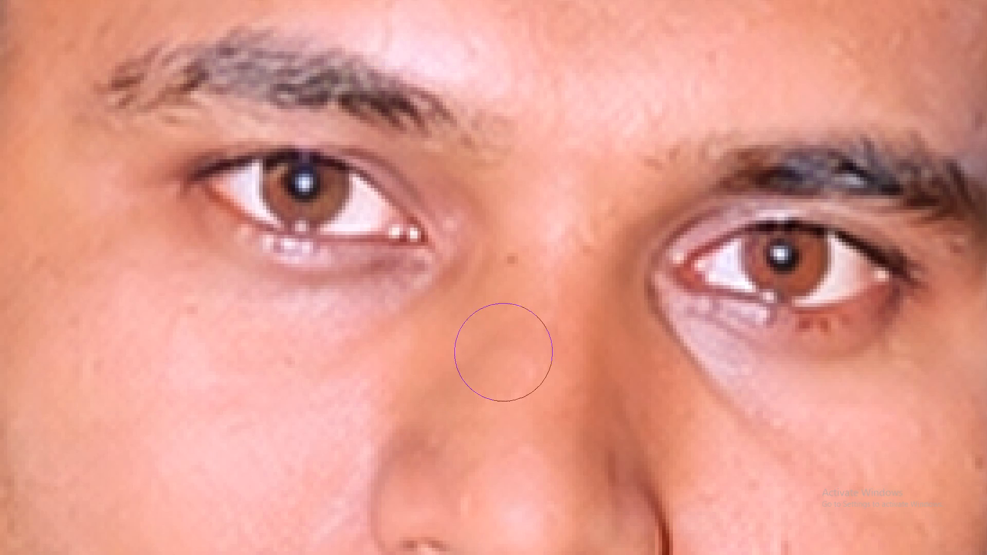
left_click_drag(487, 325, 492, 313, "alt")
left_click_drag(505, 286, 511, 281, "alt")
left_click(514, 270)
left_click(521, 266)
left_click_drag(552, 294, 550, 312, "alt")
left_click_drag(550, 312, 560, 273, "alt")
left_click_drag(562, 244, 566, 223)
left_click(569, 219)
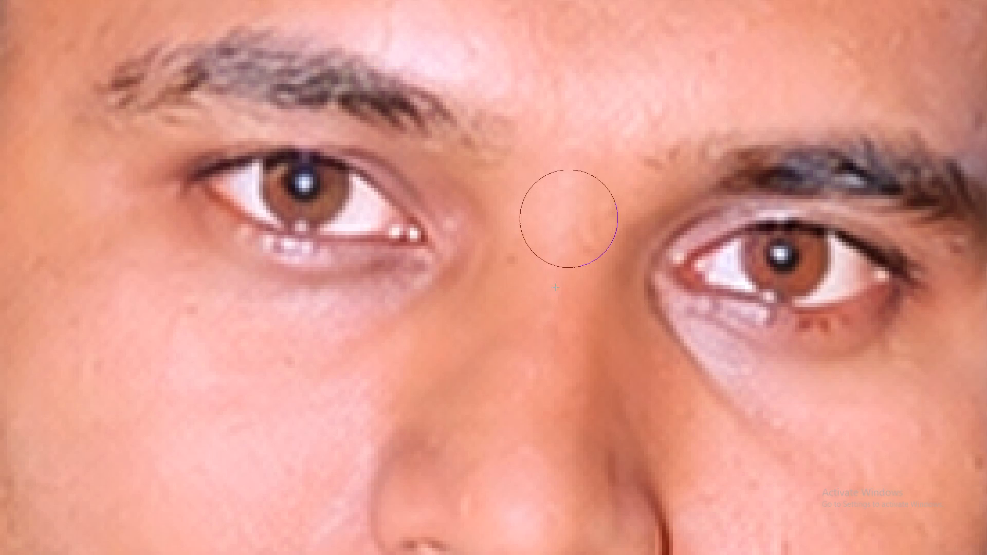
Smooth the groom's forehead just above and between both eyebrows using an enlarged Clone Stamp brush.
key("space")
left_click_drag(560, 210, 476, 397)
key("bracketright")
key("bracketright")
key("bracketright")
key("space")
left_click_drag(467, 200, 484, 307)
left_click_drag(505, 300, 472, 301, "alt")
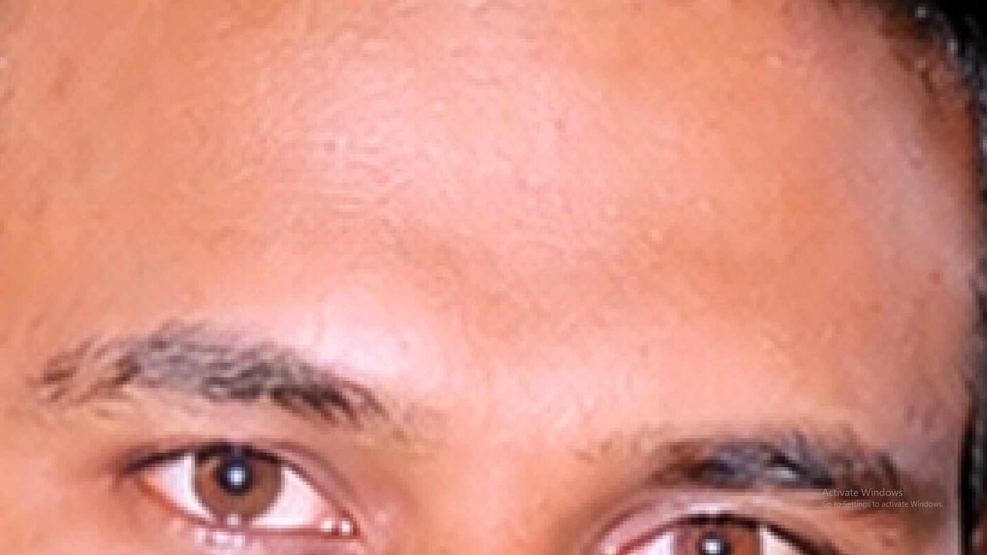
left_click_drag(472, 301, 448, 301, "alt")
left_click_drag(381, 300, 371, 302)
left_click(370, 302)
key("space")
left_click_drag(608, 297, 449, 292)
left_click_drag(404, 216, 459, 244, "alt")
left_click(509, 250)
left_click_drag(514, 250, 519, 250)
left_click_drag(502, 213, 553, 249, "alt")
left_click_drag(590, 265, 613, 291)
Smooth the middle of the groom's forehead and across towards the temple farther from the bride with a larger Clone Stamp brush.
key("ctrl+minus")
key("ctrl+minus")
key("bracketright")
key("bracketright")
key("bracketright")
key("space")
left_click_drag(378, 205, 435, 225)
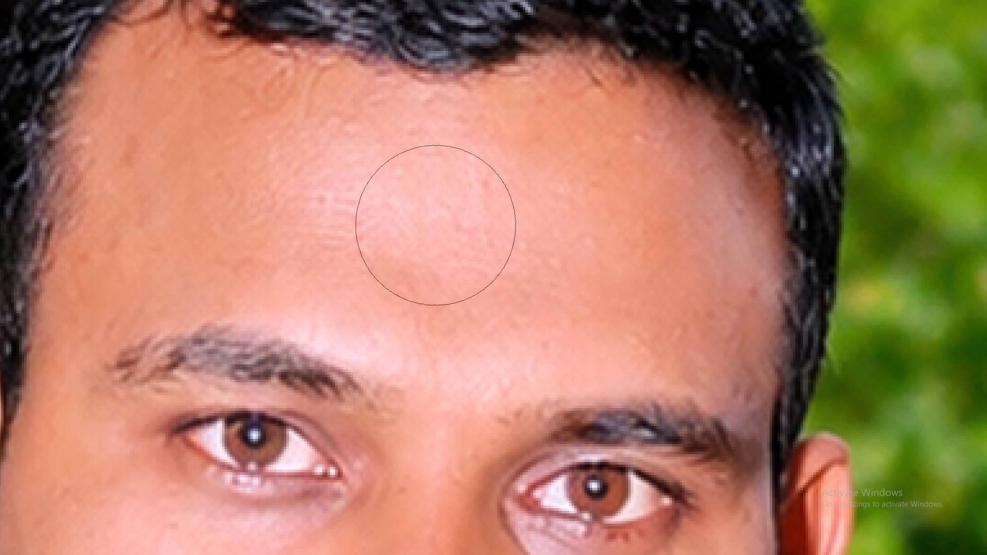
key("bracketleft")
left_click_drag(404, 199, 458, 199, "alt")
left_click_drag(490, 197, 509, 195)
left_click(515, 195)
left_click_drag(427, 183, 382, 173, "alt")
left_click_drag(298, 154, 287, 150)
left_click_drag(286, 158, 245, 178, "alt")
left_click_drag(201, 233, 196, 242)
Smooth the outer edge of the groom's forehead above the eyebrow on the side farther from the bride.
key("space")
left_click_drag(218, 224, 451, 222)
left_click_drag(429, 196, 388, 181, "alt")
left_click(381, 170)
left_click_drag(407, 188, 373, 234, "alt")
left_click(357, 244)
Smooth the groom's cheek beside the nose and up to below the eye on the bride's side with a smaller Clone Stamp brush.
key("space")
key("space")
key("space")
key("space")
key("space")
key("space")
key("space")
key("space")
key("space")
key("space")
key("space")
key("space")
key("space")
key("space")
key("space")
key("space")
key("space")
key("space")
key("space")
left_click_drag(639, 272, 266, 36)
left_click_drag(404, 247, 393, 101)
left_click_drag(403, 223, 413, 189)
key("ctrl+plus")
key("bracketleft")
key("bracketleft")
key("bracketleft")
key("bracketleft")
key("bracketleft")
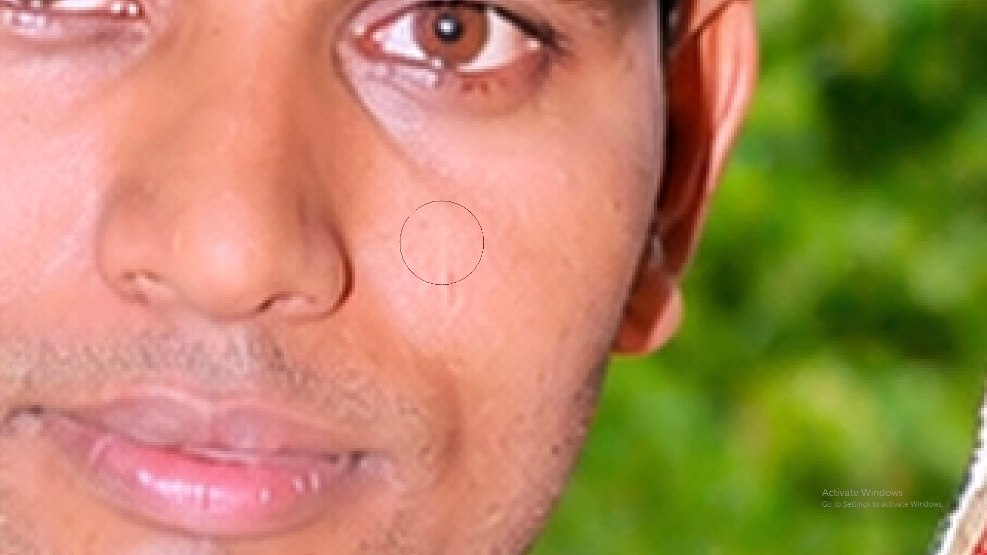
left_click_drag(422, 226, 426, 242, "alt")
left_click_drag(436, 255, 447, 280)
left_click(452, 290)
left_click(455, 294)
left_click_drag(490, 257, 477, 220, "alt")
left_click_drag(455, 197, 447, 191)
left_click(441, 185)
left_click(398, 159)
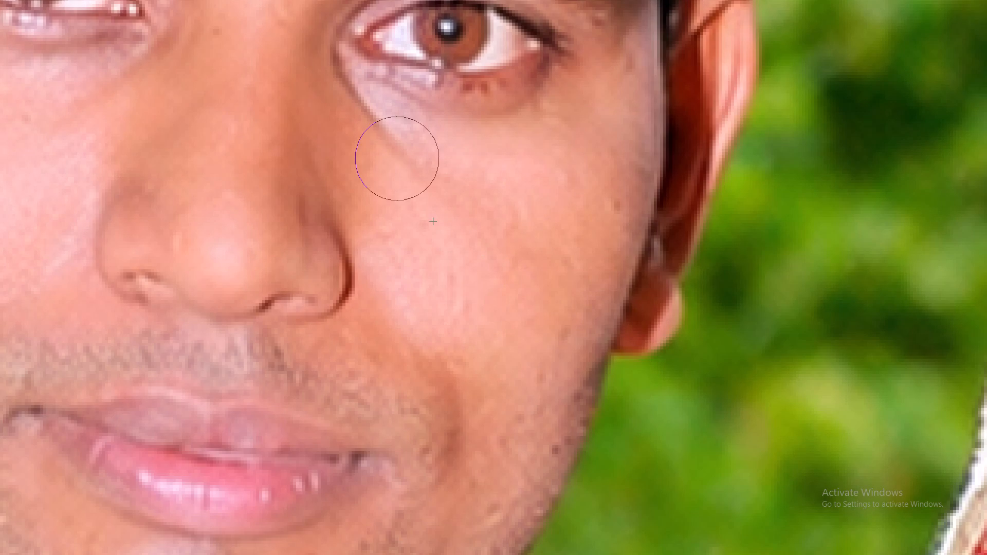
left_click(389, 152)
Smooth the groom's outer cheek on the bride's side, from near the ear down to the jaw.
left_click_drag(453, 218, 486, 244, "alt")
left_click_drag(505, 253, 525, 265)
left_click(525, 265)
left_click_drag(551, 245, 589, 205, "alt")
left_click(595, 198)
left_click(597, 194)
left_click_drag(584, 200, 558, 290, "alt")
left_click_drag(543, 320, 537, 347)
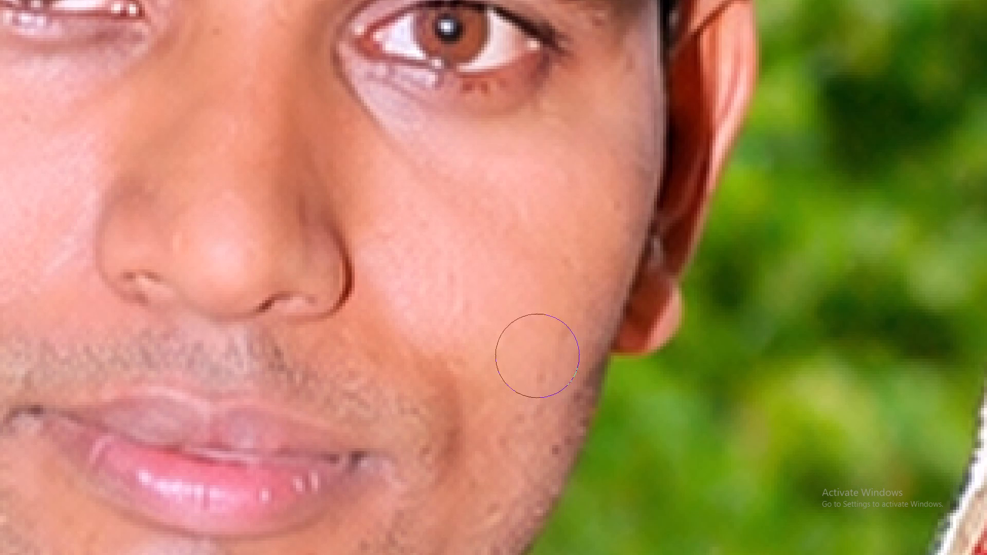
key("space")
left_click_drag(534, 367, 579, 280)
left_click_drag(584, 240, 579, 298, "alt")
left_click_drag(576, 317, 571, 330)
left_click(571, 335)
Smooth the groom's other cheek, on the side farther from the bride, using the Clone Stamp.
key("space")
key("space")
key("space")
key("space")
key("space")
left_click_drag(288, 325, 680, 385)
left_click_drag(402, 371, 503, 429)
left_click_drag(433, 296, 429, 322, "alt")
left_click_drag(430, 356, 433, 374)
left_click_drag(388, 342, 330, 271, "alt")
left_click(319, 240)
left_click_drag(334, 262, 338, 322, "alt")
left_click_drag(342, 339, 363, 402)
Smooth the skin on the lower part of the bride's nose above the tip with a smaller Clone Stamp brush.
key("space")
key("space")
key("space")
key("space")
key("space")
key("space")
key("space")
key("space")
key("space")
key("space")
key("space")
key("space")
key("space")
key("space")
key("space")
key("space")
key("space")
key("space")
key("space")
key("space")
left_click_drag(662, 328, 185, 337)
left_click_drag(551, 331, 187, 357)
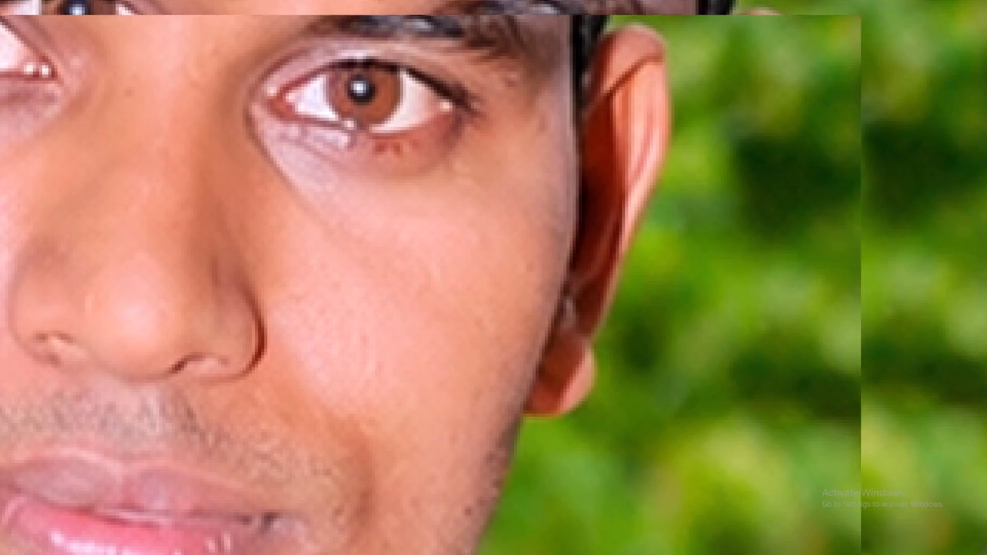
left_click_drag(187, 357, 159, 355)
left_click_drag(580, 361, 149, 289)
left_click_drag(448, 400, 359, 210)
left_click_drag(403, 351, 406, 179)
left_click_drag(441, 339, 392, 114)
left_click_drag(471, 261, 362, 143)
key("ctrl+plus")
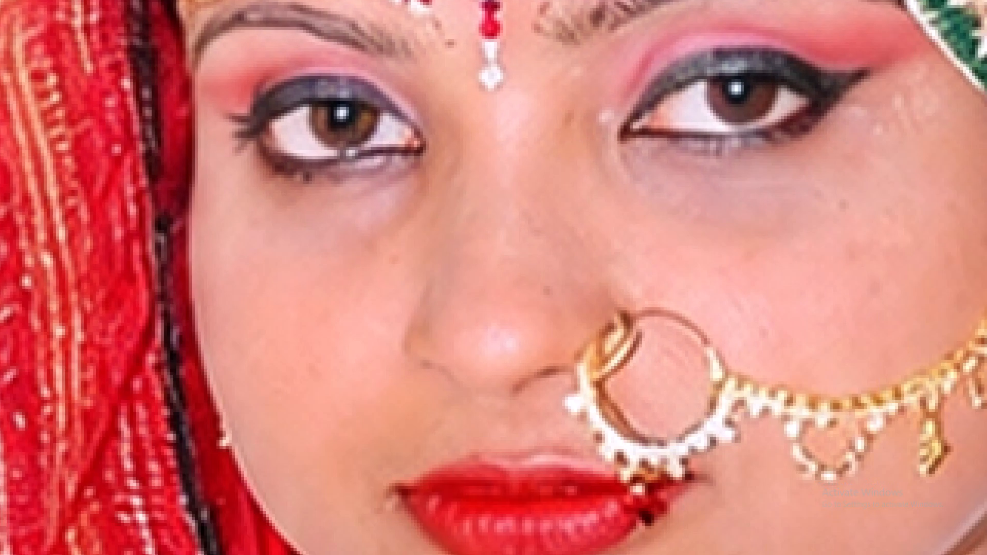
key("bracketleft")
key("bracketleft")
key("space")
left_click_drag(490, 272, 460, 225)
left_click_drag(456, 251, 464, 277, "alt")
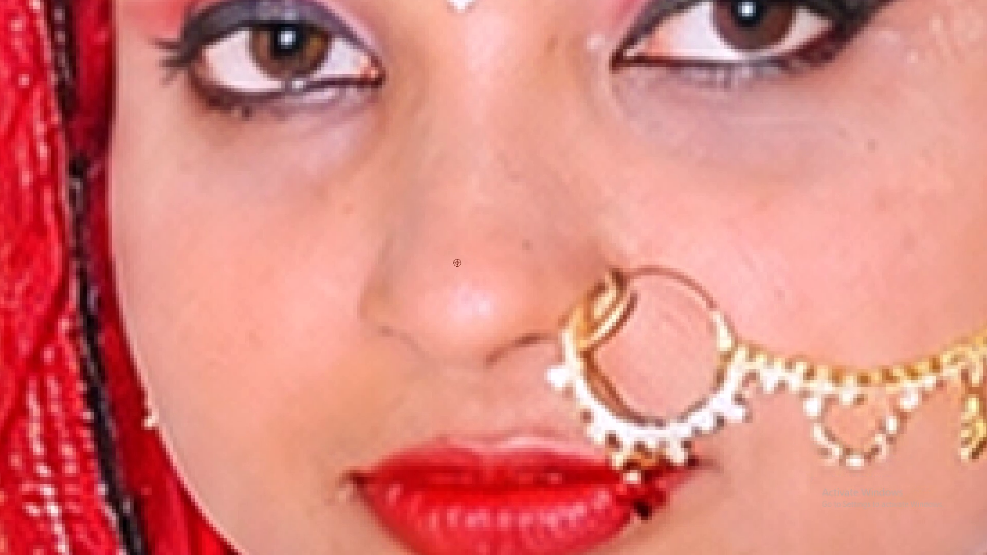
left_click_drag(464, 277, 467, 283, "alt")
left_click_drag(467, 283, 469, 287)
left_click(469, 287)
left_click_drag(474, 262, 470, 282, "alt")
left_click(470, 282)
Smooth the bridge of the bride's nose from between the eyes down along the nose-ring side with the Clone Stamp.
key("space")
left_click_drag(472, 205, 462, 330)
left_click_drag(466, 336, 467, 284, "alt")
left_click_drag(467, 234, 468, 205)
left_click(469, 189)
left_click_drag(483, 276, 483, 266, "alt")
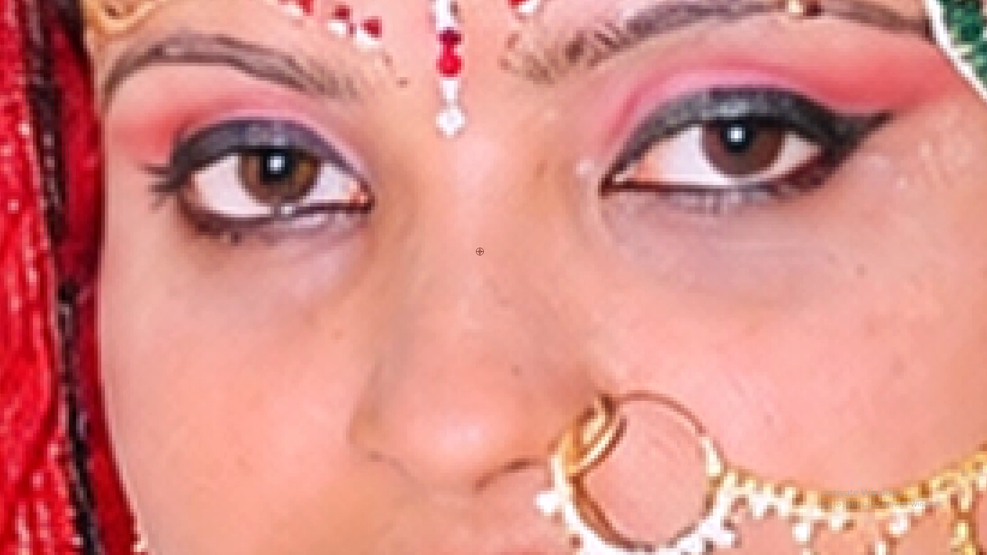
left_click_drag(483, 266, 483, 219, "alt")
left_click(484, 199)
left_click_drag(488, 252, 491, 264, "alt")
left_click_drag(495, 273, 499, 287)
left_click_drag(499, 287, 500, 297)
key("space")
left_click_drag(504, 321, 495, 226)
left_click_drag(502, 212, 496, 254, "alt")
left_click_drag(496, 255, 495, 265)
left_click(495, 266)
Smooth the bride's nose-ring-side cheek below the outer corner of the eye with a larger Clone Stamp brush.
key("space")
left_click_drag(772, 287, 776, 288)
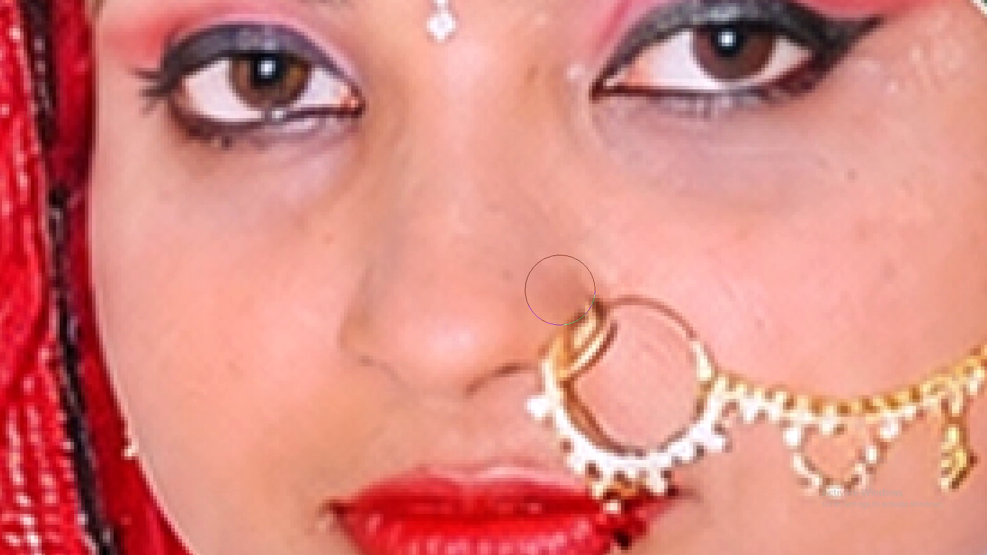
left_click_drag(776, 288, 486, 283)
key("bracketright")
key("bracketright")
left_click_drag(579, 249, 602, 222, "alt")
left_click(630, 185)
left_click(632, 179)
left_click(570, 174, "alt")
left_click(564, 170)
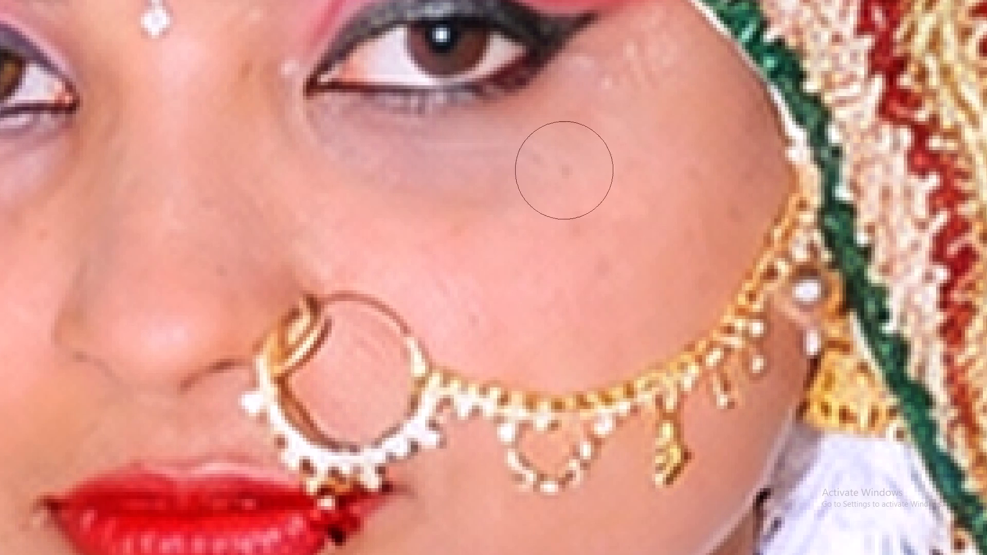
Smooth the outer cheek on the bride's nose-ring side, from beside the eye down towards the nose chain.
key("space")
left_click_drag(607, 160, 570, 277)
left_click_drag(587, 239, 604, 196, "alt")
left_click_drag(610, 187, 613, 179)
left_click(613, 179)
left_click_drag(593, 269, 562, 354, "alt")
left_click_drag(552, 376, 549, 385)
left_click_drag(591, 362, 608, 331, "alt")
left_click(642, 285)
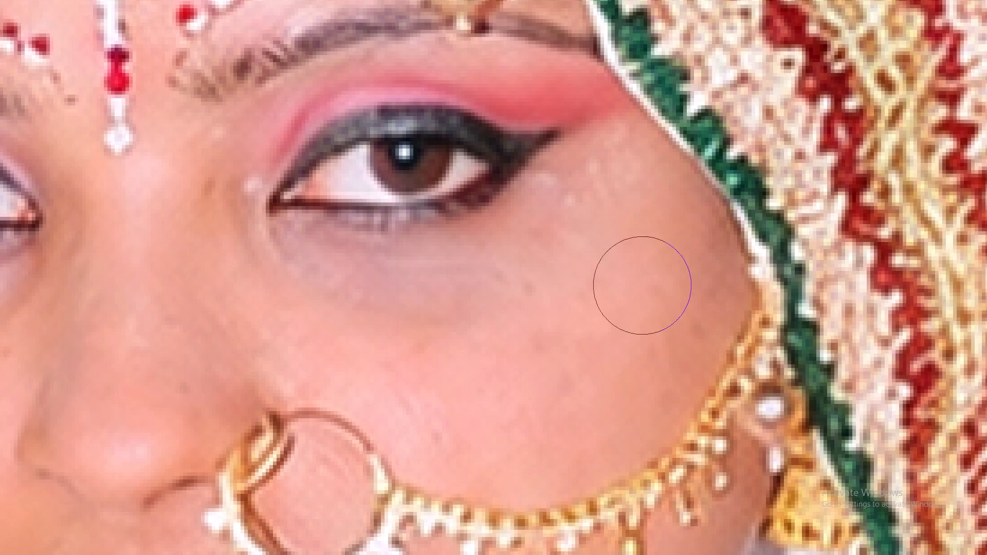
Smooth the bride's other cheek, on the side away from the nose ring, between the lower cheek and the eye.
key("space")
key("space")
key("space")
key("space")
key("space")
key("space")
key("space")
key("space")
key("space")
key("space")
key("space")
key("space")
key("space")
key("space")
key("space")
key("space")
key("space")
key("space")
left_click_drag(145, 366, 539, 353)
left_click_drag(278, 360, 442, 294)
left_click_drag(445, 349, 445, 228)
left_click_drag(451, 229, 448, 266, "alt")
left_click_drag(450, 276, 449, 294)
left_click(449, 294)
Smooth the bridge of the bride's nose from mid-nose up to between the eyes.
key("space")
left_click_drag(687, 202, 611, 331)
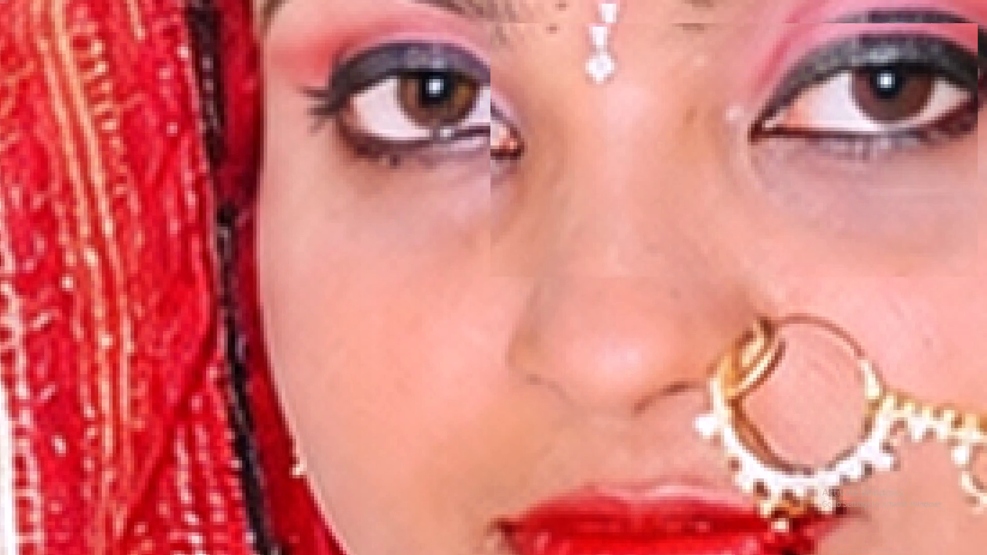
left_click_drag(627, 320, 630, 275, "alt")
left_click_drag(630, 236, 630, 211)
left_click(630, 211)
left_click_drag(620, 262, 623, 183, "alt")
left_click_drag(623, 156, 622, 144)
left_click(621, 143)
Select the bride's neck just below the chin with a 12-pixel feather, apply Channel Mixer faded to 30%, and deselect.
key("ctrl+minus")
key("ctrl+minus")
key("ctrl+minus")
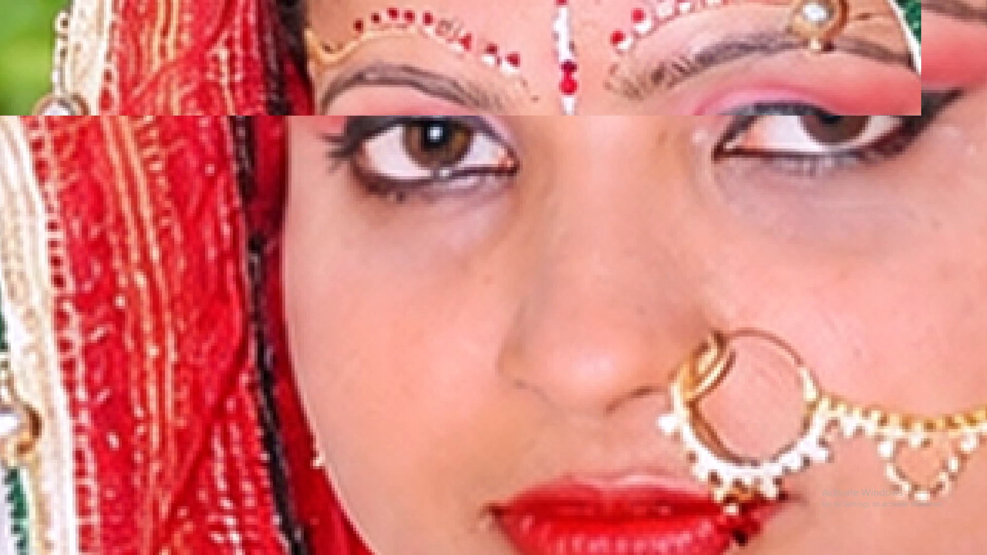
key("ctrl+minus")
key("ctrl+minus")
key("ctrl+minus")
key("space")
left_click_drag(578, 328, 601, 275)
key("w")
left_click(537, 299, "shift")
key("ctrl+alt+d")
type("12")
key("Return")
key("alt+i")
key("alt+a")
key("alt+x")
key("Return")
key("ctrl+shift+f")
type("30")
key("Return")
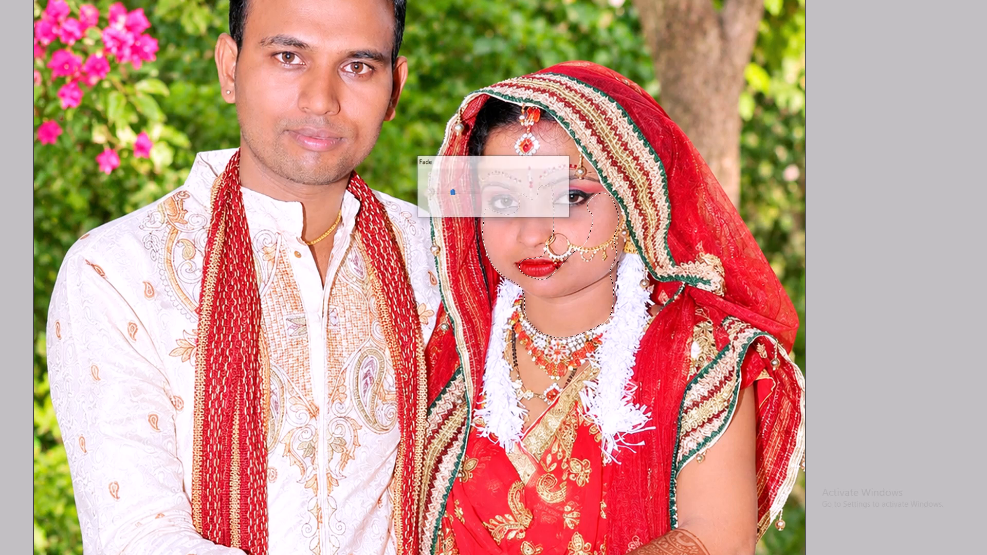
key("ctrl+d")
Apply Channel Mixer faded to 20% to a feathered rectangular selection covering the bride's body and the joined hands, and deselect.
key("ctrl+minus")
key("v")
key("space")
left_click_drag(542, 356, 527, 289)
key("m")
key("ctrl+minus")
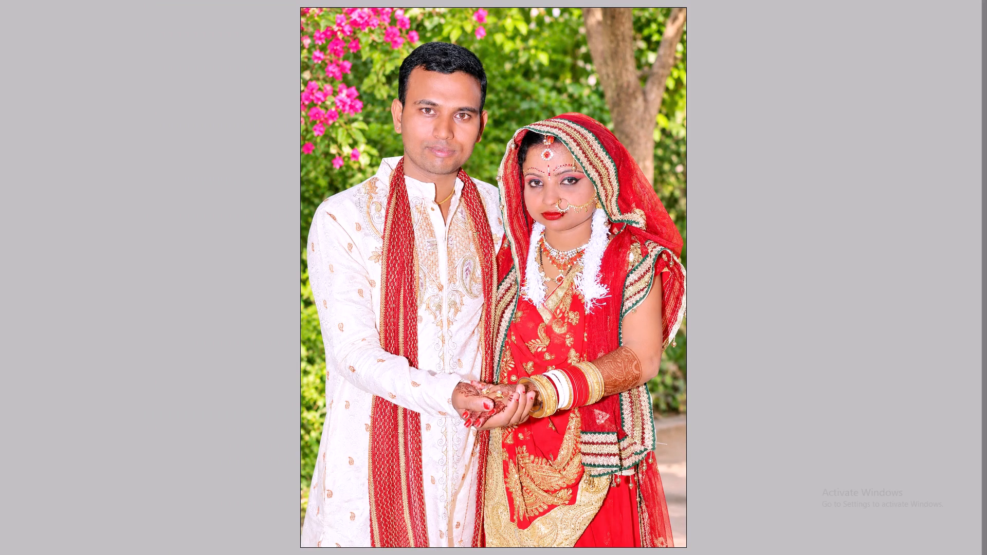
left_click_drag(435, 227, 829, 539)
key("ctrl+alt+d")
key("Return")
key("alt+i")
key("alt+a")
key("alt+x")
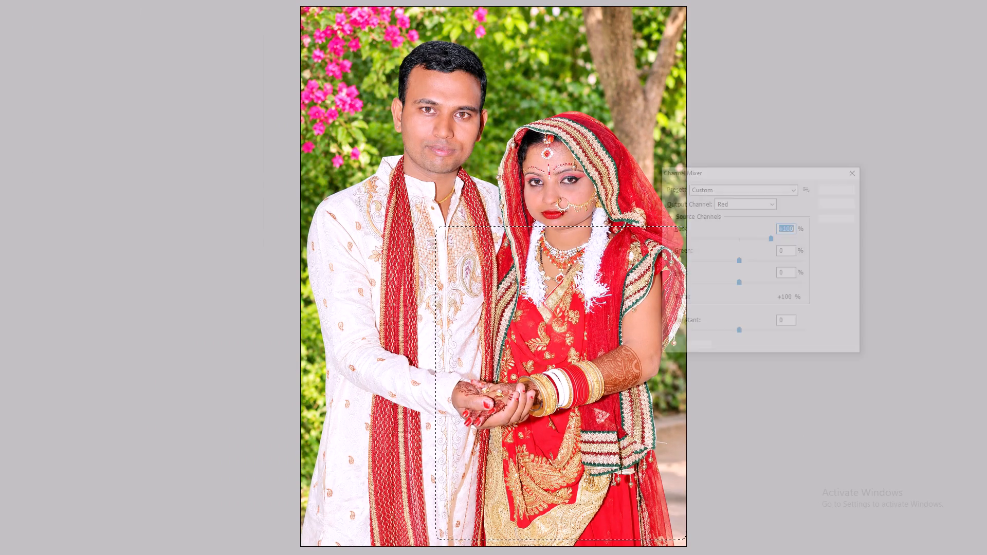
key("Return")
key("ctrl+shift+f")
type("20")
key("Return")
key("ctrl+d")
Run the Imagenomic filter on the whole couple photo and fade it to 50%.
key("v")
key("ctrl+minus")
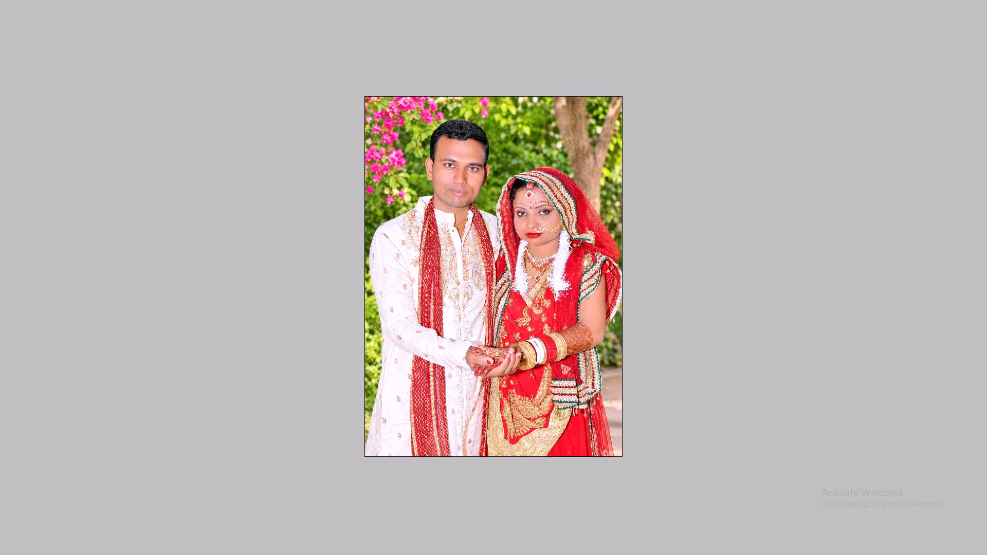
key("ctrl+plus")
key("space")
left_click_drag(466, 116, 476, 206)
key("alt+t")
key("Up")
key("Up")
key("Up")
key("Return")
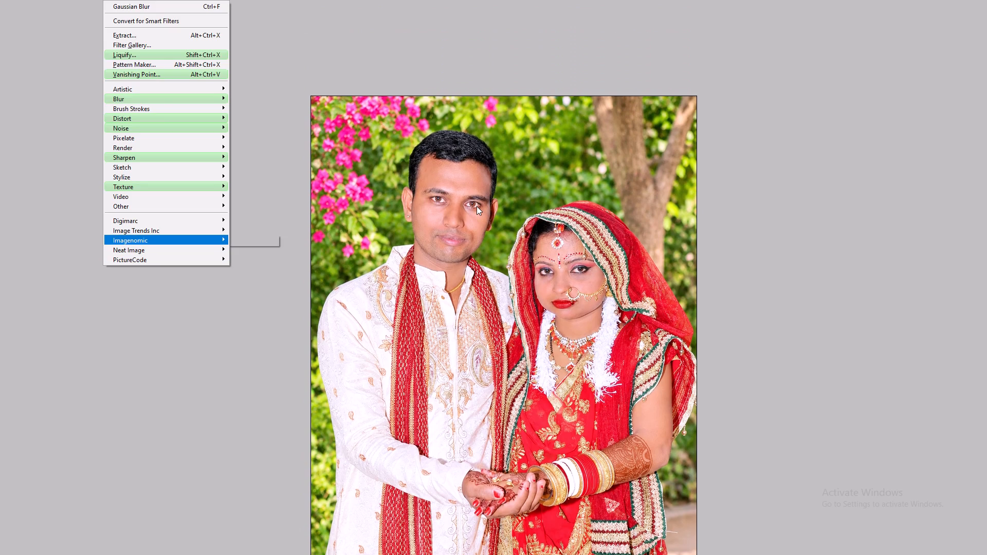
key("Return")
key("Return")
key("Return")
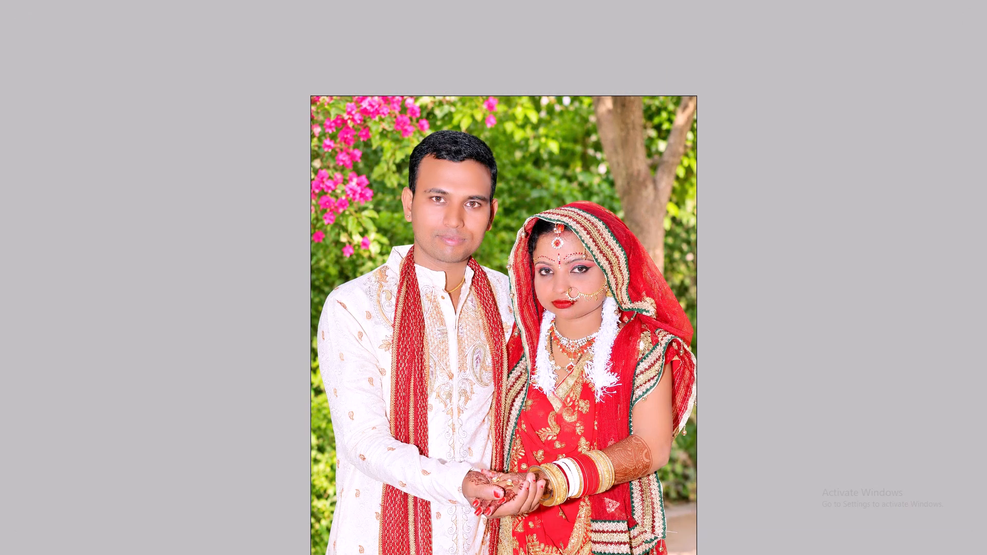
key("ctrl+shift+f")
type("50")
key("Return")
Run the Neat Image noise-reduction filter on the couple photo and fade it to 60%.
key("ctrl+plus")
type("v")
key("space")
left_click_drag(477, 157, 430, 283)
key("ctrl+plus")
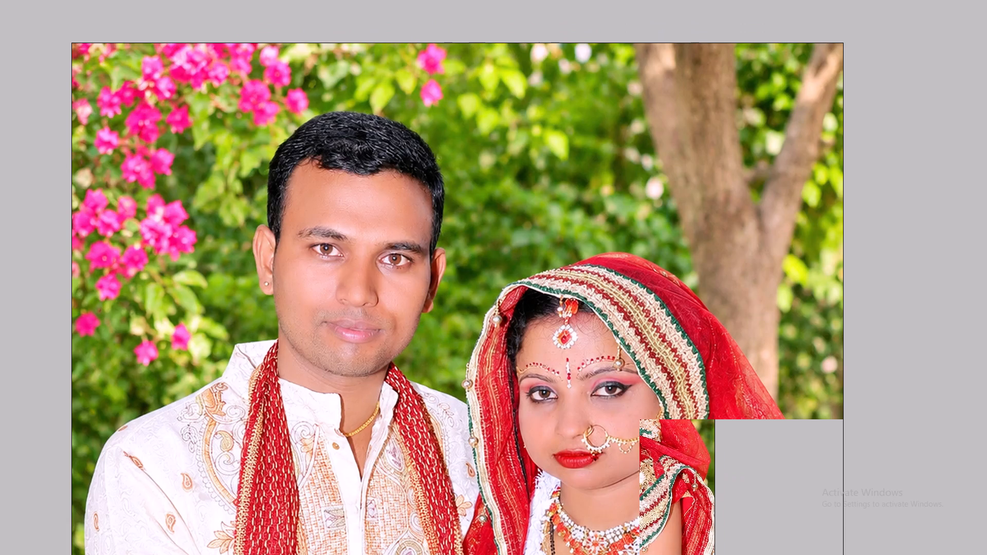
key("alt+t")
key("Up")
key("Up")
key("Return")
key("Return")
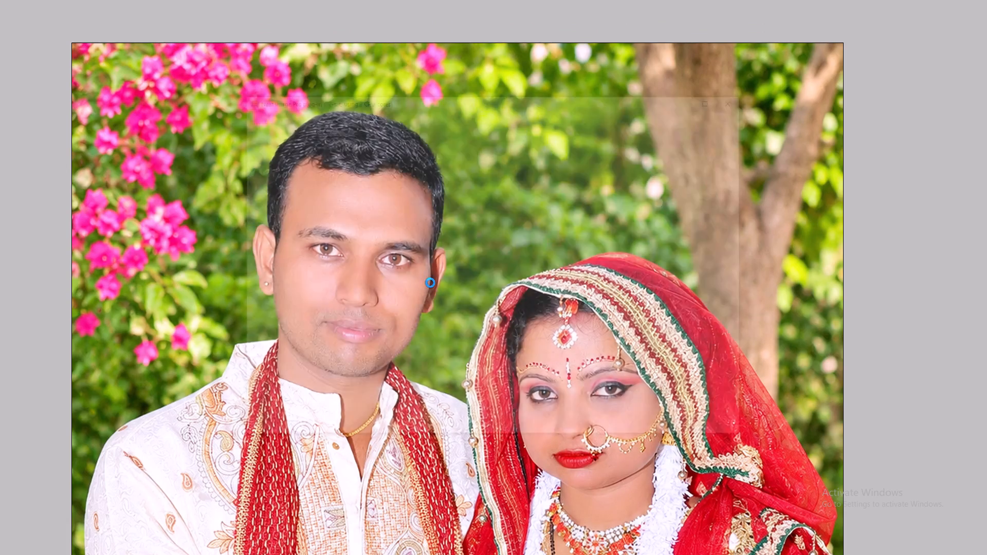
key("Return")
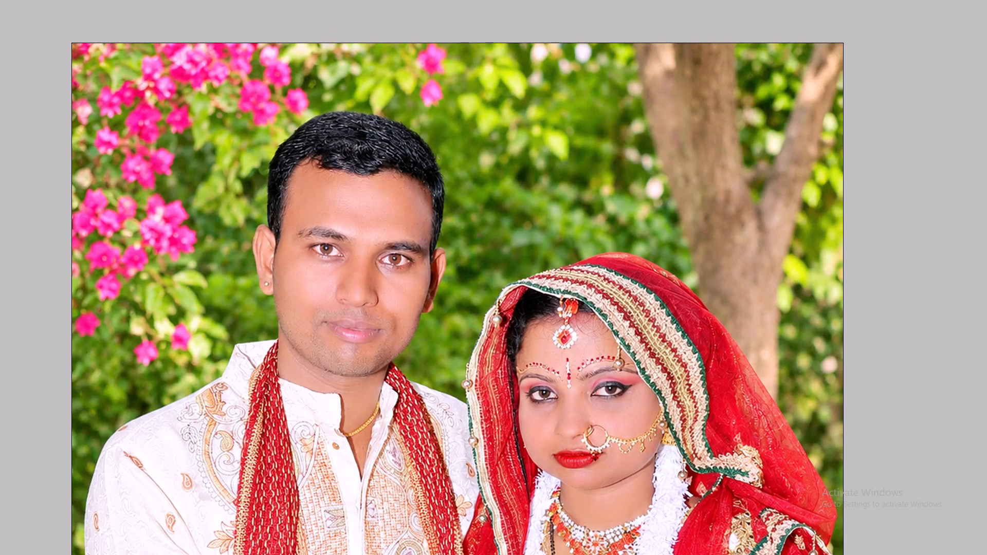
key("ctrl+minus")
key("v")
key("ctrl+shift+f")
type("60")
key("Return")
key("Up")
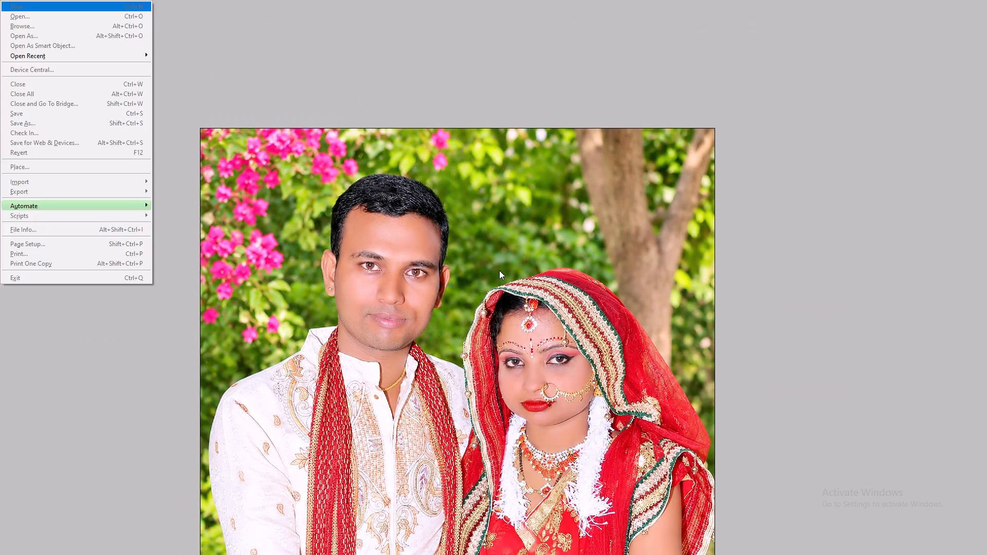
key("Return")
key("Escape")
Run the PictureCode Noise Ninja filter on the couple photo and fade it to 50%.
key("alt+t")
key("Up")
key("Return")
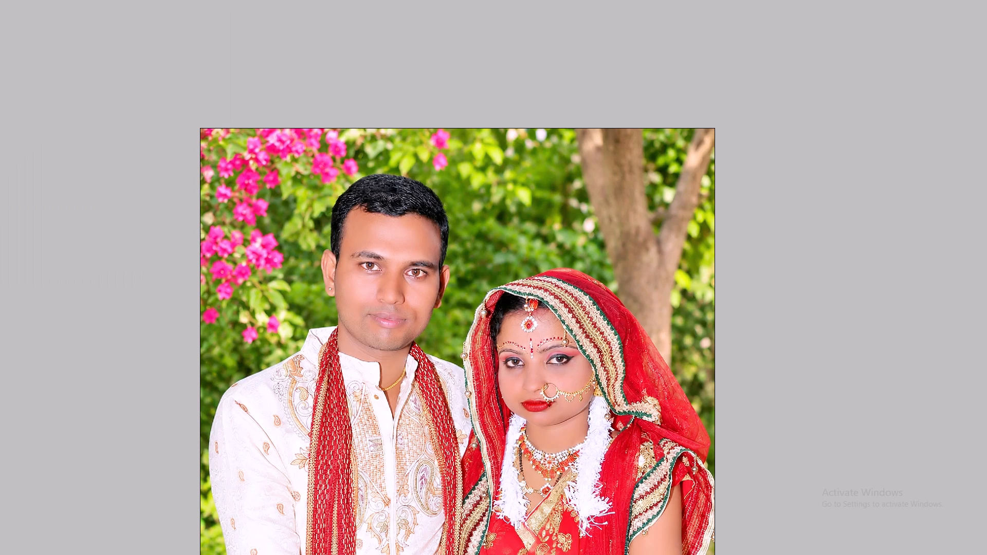
key("Return")
key("Tab")
key("Tab")
key("shift+Tab")
key("Return")
key("Return")
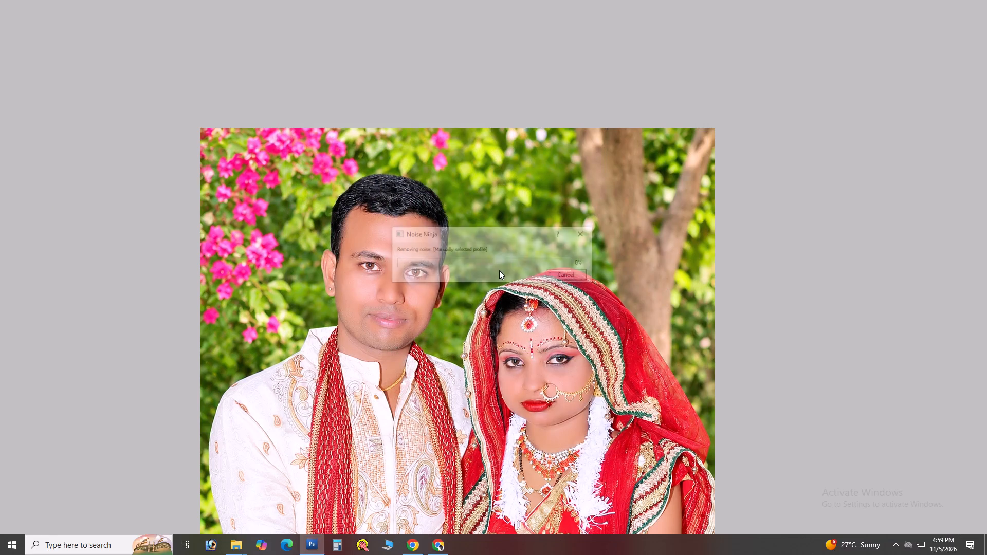
key("ctrl+shift+f")
type("50")
key("Return")
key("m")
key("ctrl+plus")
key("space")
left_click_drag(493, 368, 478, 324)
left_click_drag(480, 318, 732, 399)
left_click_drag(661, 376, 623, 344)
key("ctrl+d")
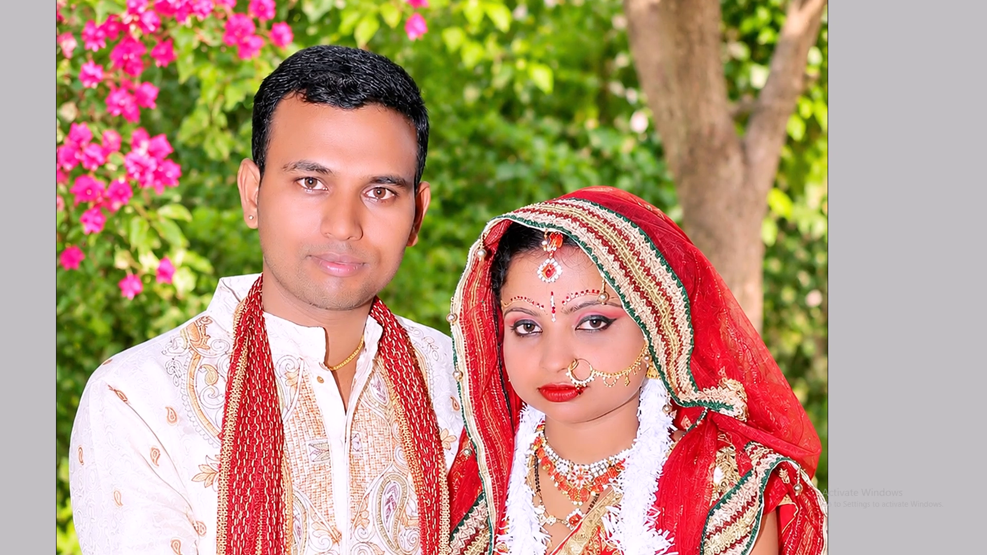
Adjust the midtones' yellow-blue Color Balance in a rectangular selection of the bride's face feathered by 45, and deselect.
left_click_drag(469, 297, 661, 364)
key("ctrl+alt+d")
type("45")
key("Return")
key("ctrl+b")
key("Tab")
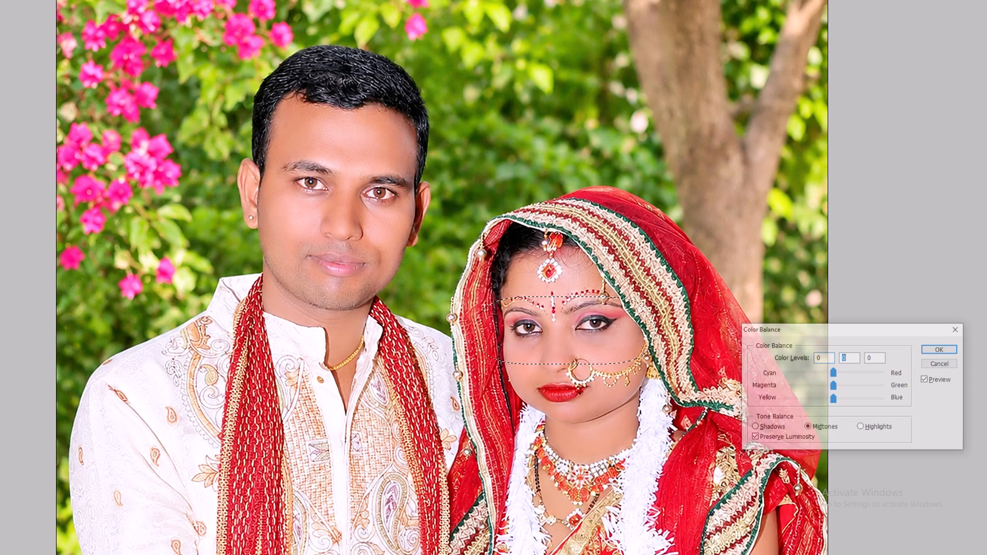
key("Tab")
scroll(806, 393, "down", 8)
scroll(807, 400, "up", 1)
scroll(807, 400, "down", 3)
key("Return")
key("ctrl+minus")
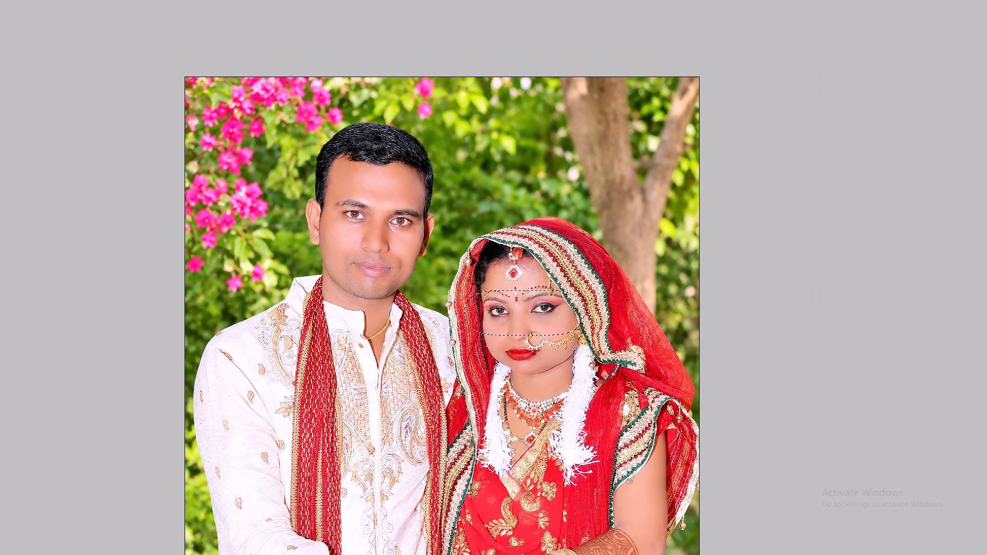
key("ctrl+alt+z")
key("ctrl+z")
key("ctrl+d")
Apply Channel Mixer to the whole couple photo and fade it to 20%.
key("v")
key("ctrl+minus")
key("v")
key("ctrl+shift+e")
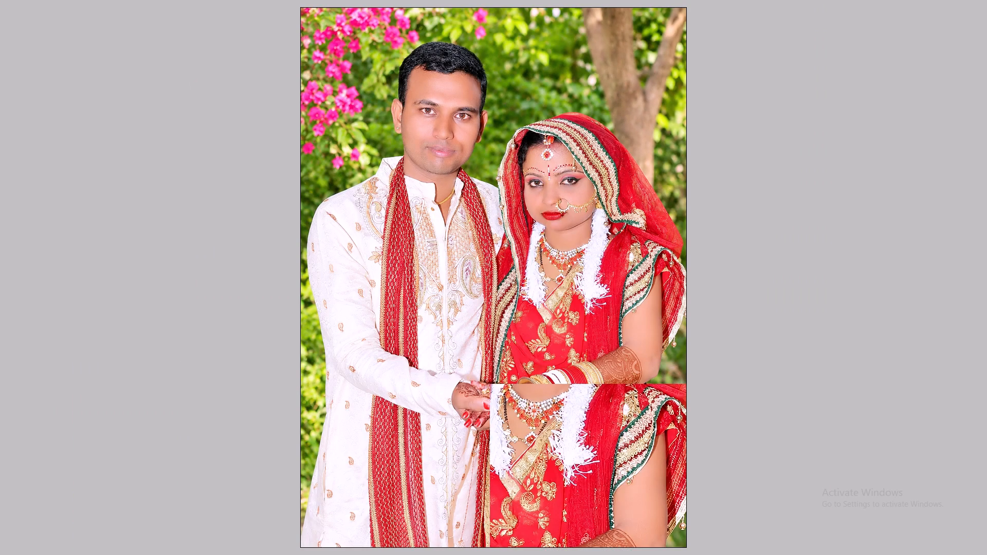
key("alt+i")
key("alt+a")
key("alt+x")
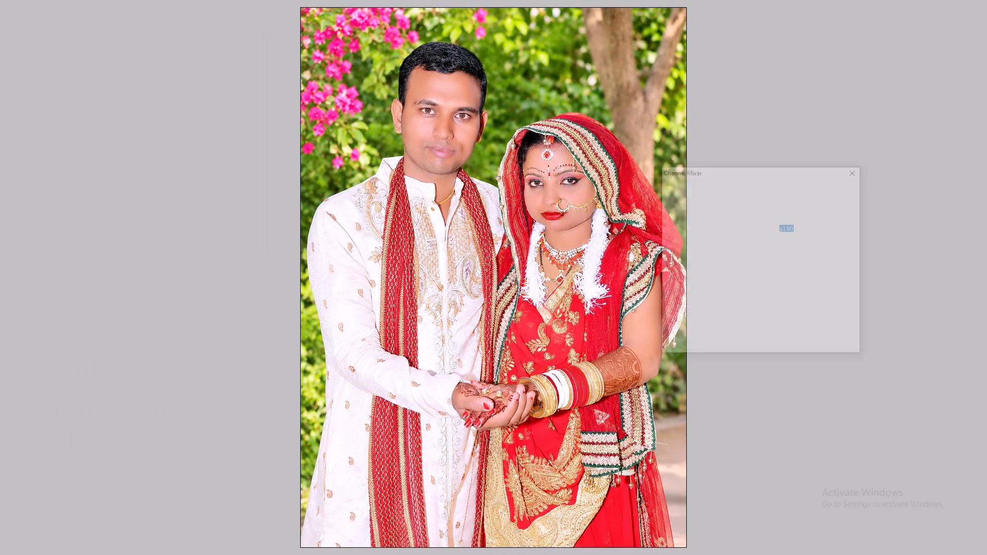
key("Return")
key("ctrl+shift+f")
type("20")
key("Return")
Add the gradient frame with a thin light inner line around the couple photo and merge the layers.
key("F4")
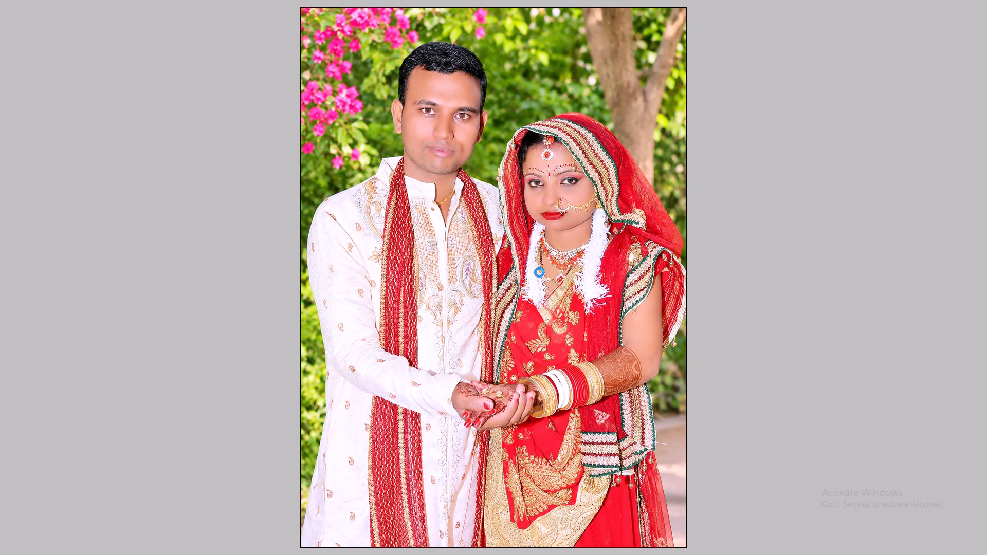
key("ctrl+alt+z")
key("ctrl+shift+e")
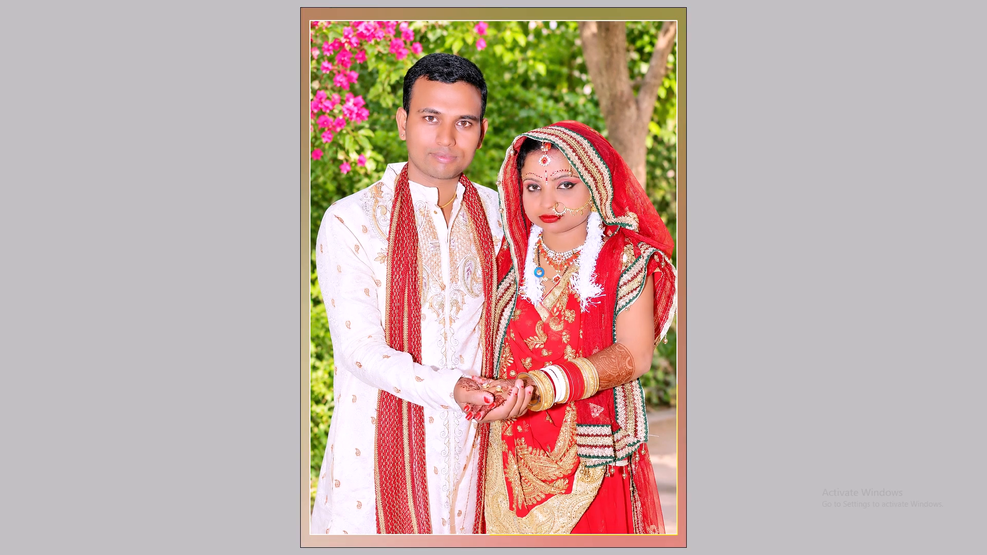
Transfer the framed couple photo by cutting and pasting onto the 01+ print page, closing its source file without saving.
key("ctrl+0")
key("ctrl+a")
key("ctrl+x")
key("ctrl+w")
key("Tab")
key("Return")
key("ctrl+0")
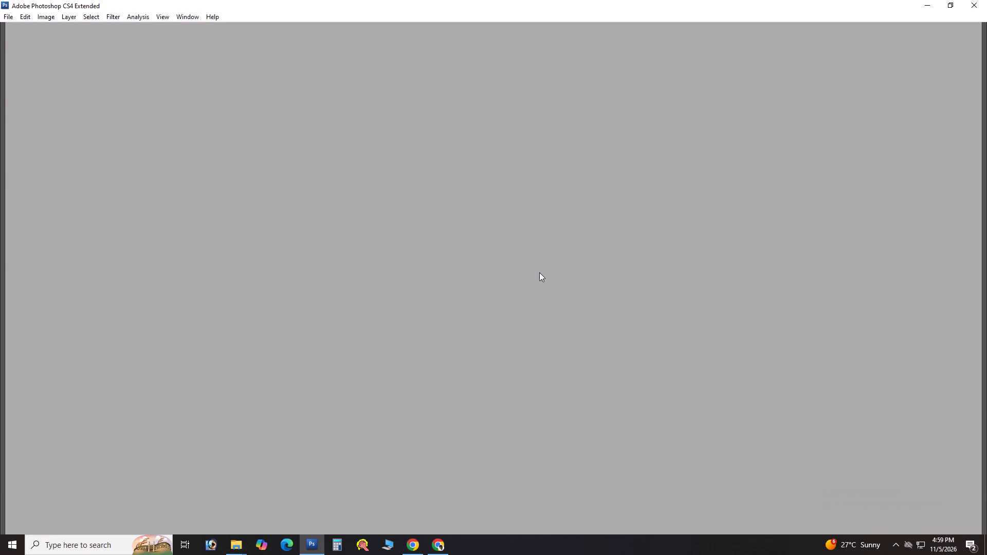
key("super+d")
left_click_drag(208, 306, 542, 322)
key("alt+Tab")
type("ff")
key("ctrl+v")
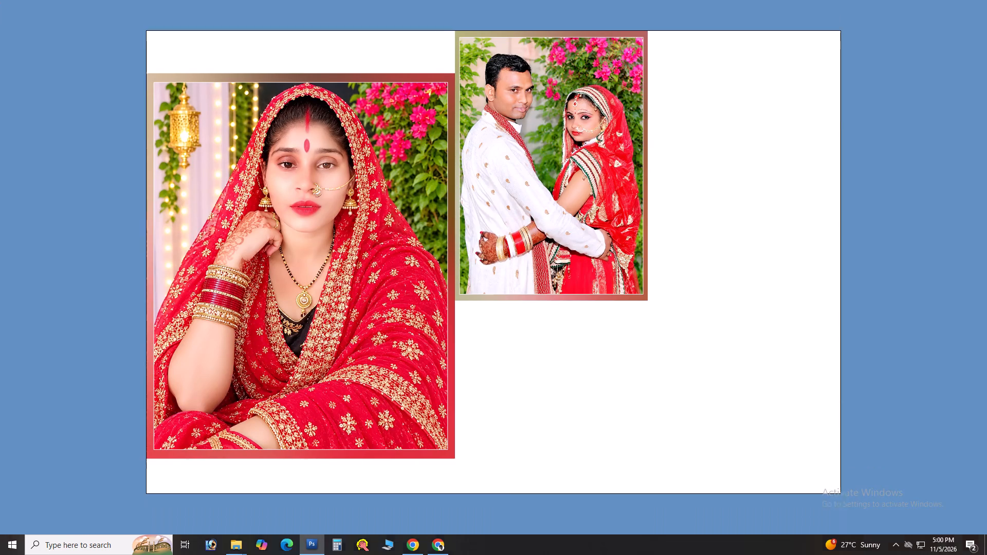
Move the pasted couple photo to the page's top edge beside the embracing-couple print.
key("space")
key("space")
key("space")
key("space")
key("space")
key("space")
key("space")
key("space")
key("space")
key("space")
key("space")
key("space")
key("space")
left_click_drag(555, 300, 433, 381)
left_click_drag(432, 374, 671, 281)
key("space")
left_click_drag(514, 92, 561, 147, "ctrl")
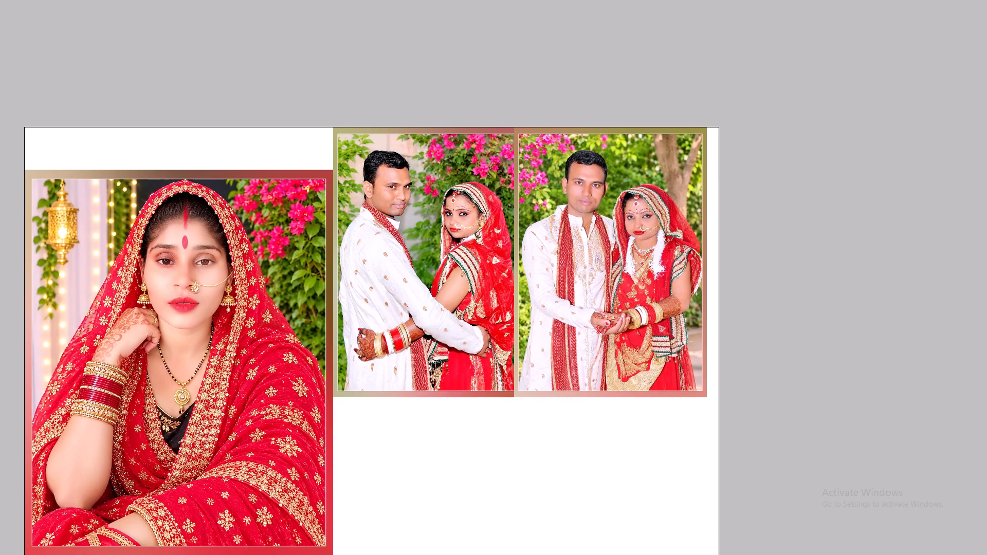
left_click_drag(561, 147, 562, 149, "ctrl")
Nudge the pasted photo so its frame meets the embracing-couple print's right edge without overlap and sits level with the page top.
key("shift+Right")
key("shift+Right")
key("shift+Right")
key("shift+Right")
key("shift+Right")
key("shift+Right")
key("shift+Right")
key("shift+Right")
key("shift+Right")
key("shift+Right")
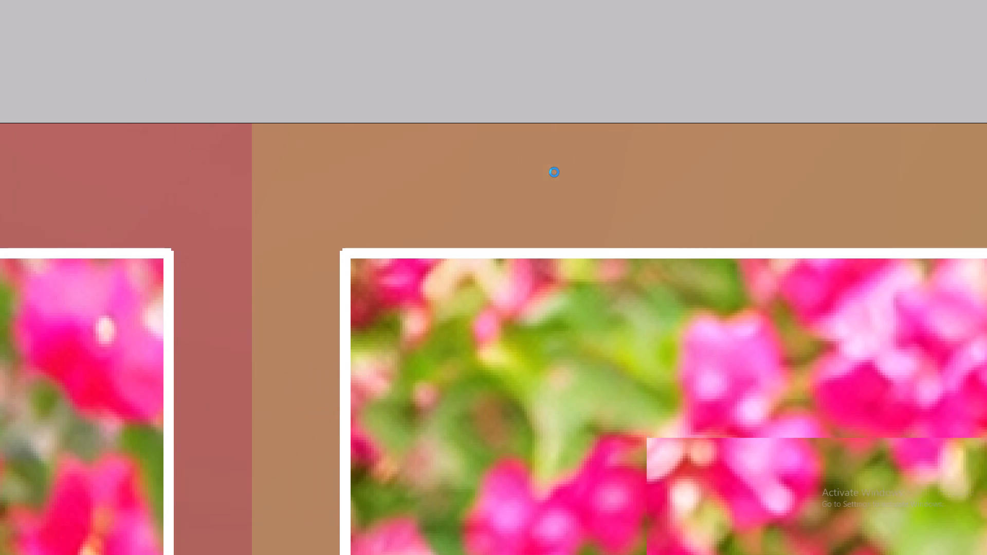
key("shift+Right")
key("space")
left_click_drag(225, 159, 414, 198, "ctrl")
key("shift+Left")
key("shift+Left")
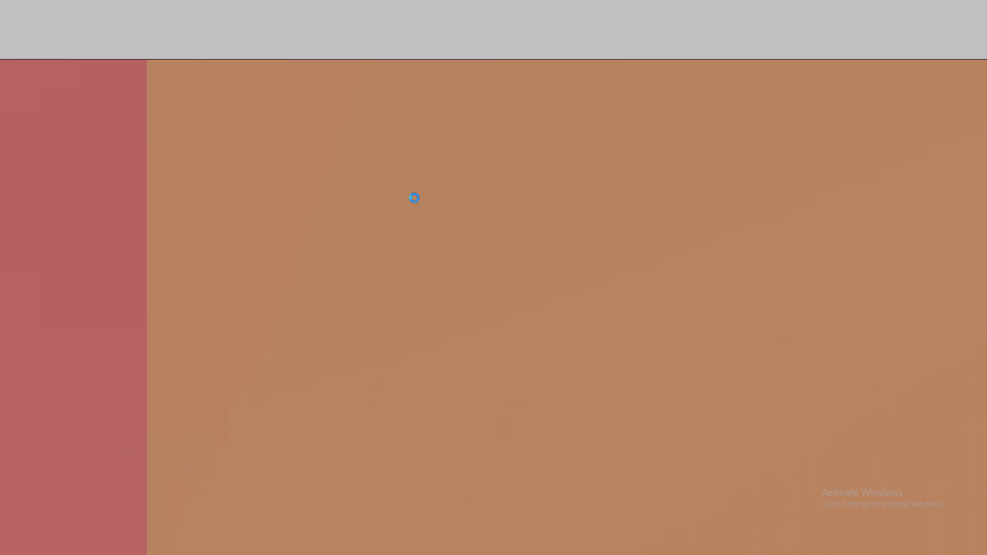
key("shift+Right")
key("Down")
key("Left")
key("Up")
key("Up")
key("Left")
key("Left")
key("Left")
key("Down")
key("Left")
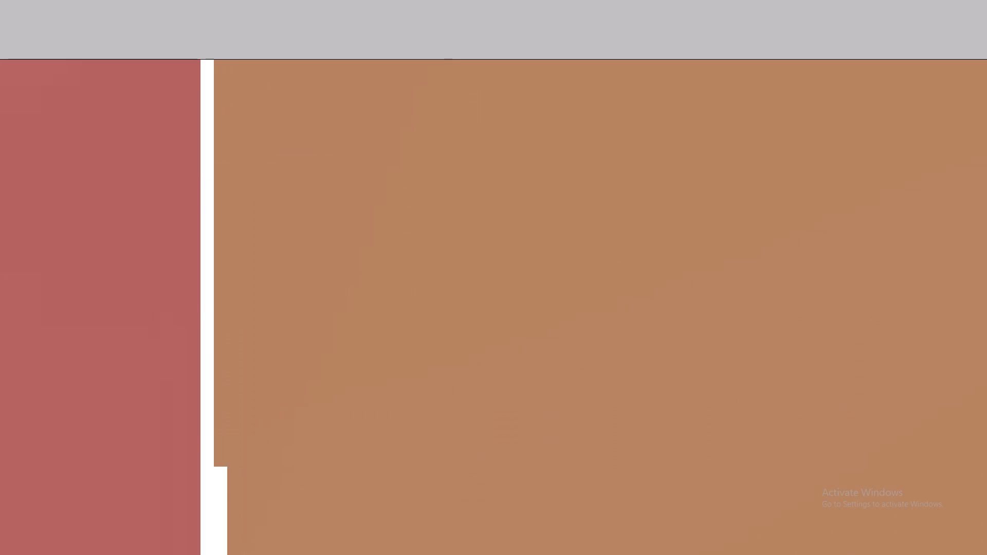
key("Left")
key("Down")
key("Right")
key("Up")
key("Left")
key("ctrl+0")
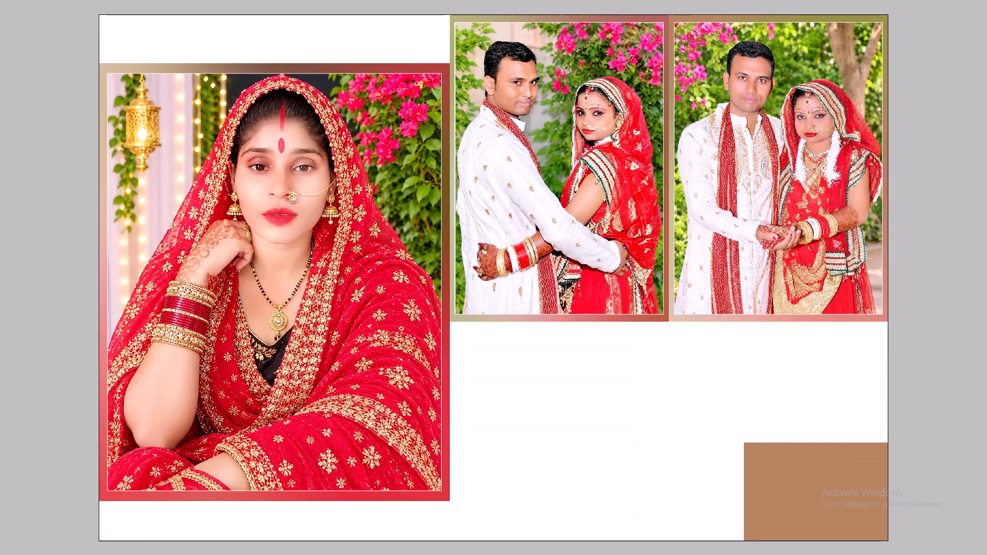
Merge the print page's layers, save the page and close it.
key("ctrl+shift+e")
key("ctrl+s")
key("ctrl+w")
key("v")
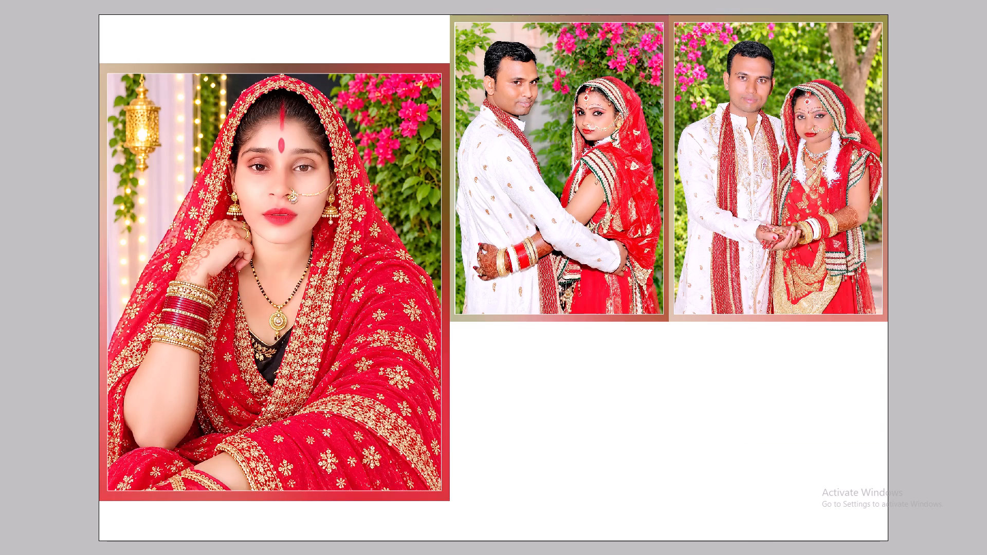
key("ctrl+shift+e")
key("ctrl+s")
key("ctrl+w")
key("v")
Open the Three-Generation Garden Portrait image from Downloads in Photoshop, shown full screen.
key("alt+Tab")
left_click(515, 245, "alt")
left_click(490, 373)
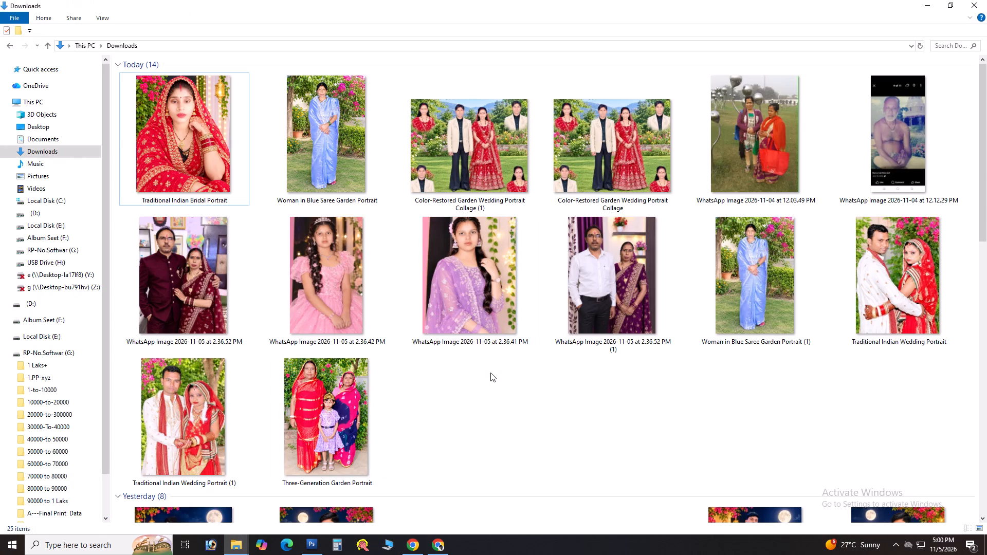
left_click_drag(374, 397, 356, 406)
left_click_drag(308, 413, 446, 382)
key("alt+Tab")
key("ctrl+0")
key("0")
type("ff")
key("ctrl+0")
key("ctrl+0")
Open the original birthday photo +++ from the desktop, compare it with the garden portrait, and close it.
key("super+d")
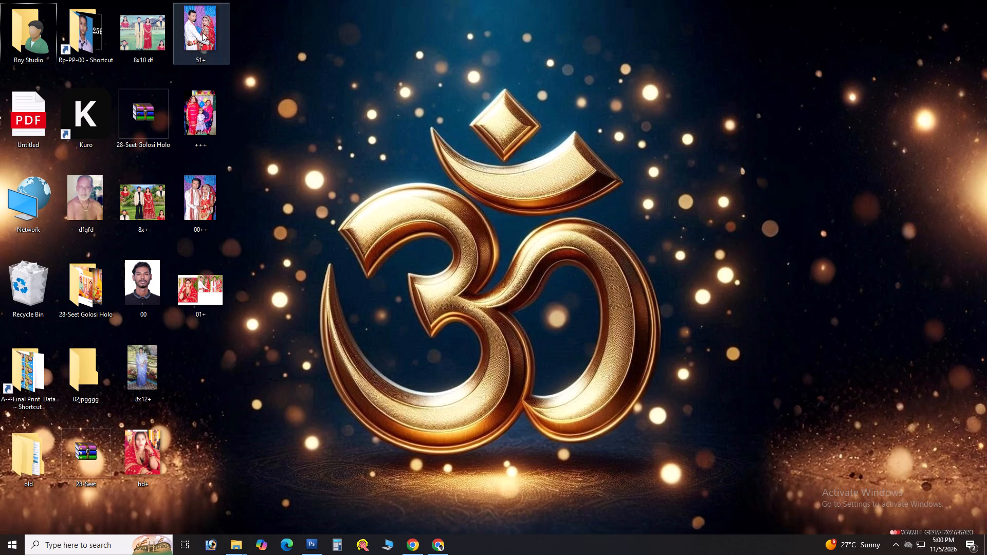
left_click(234, 325)
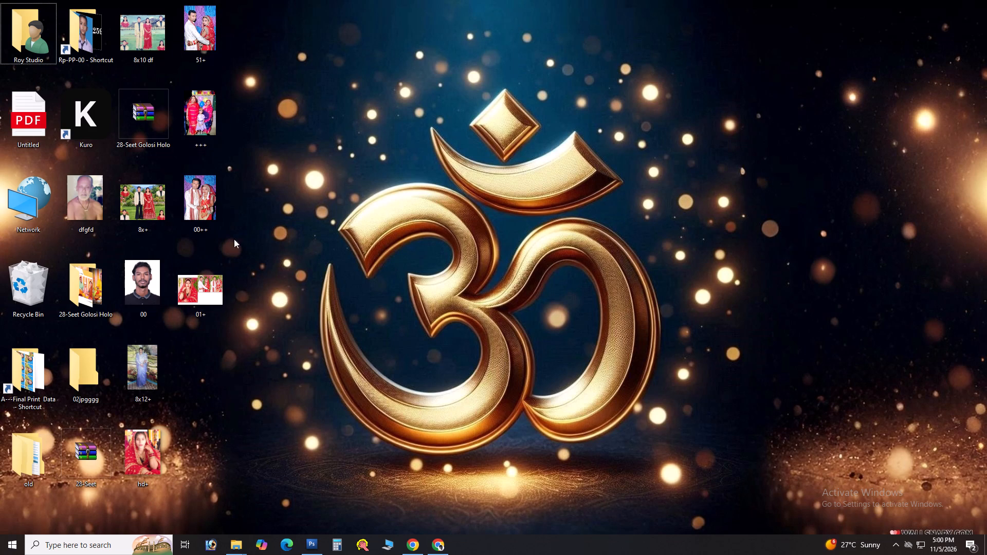
left_click_drag(212, 202, 213, 258)
left_click(203, 107)
left_click_drag(204, 123, 477, 258)
key("alt+Tab")
key("ctrl+0")
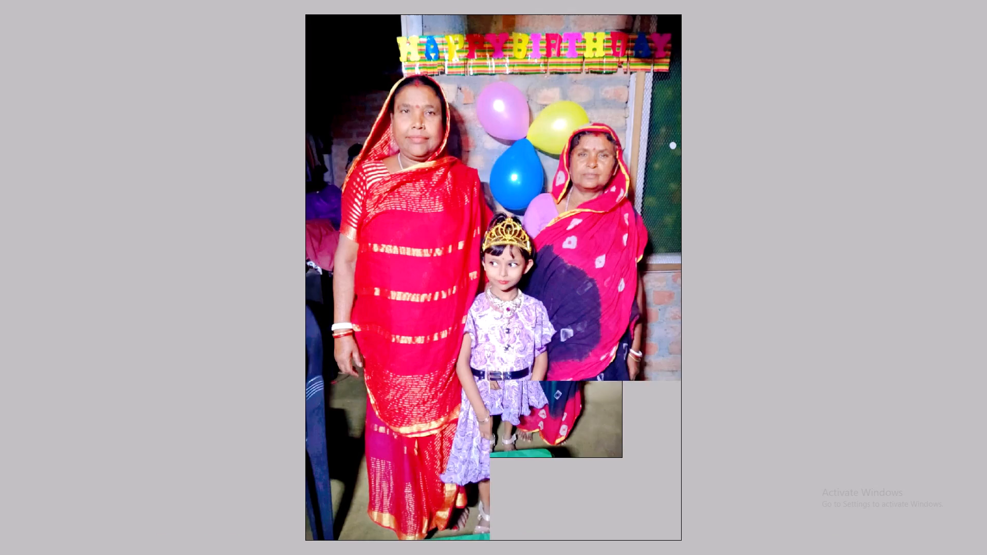
key("ctrl+Tab")
key("ctrl+0")
key("ctrl+Tab")
key("ctrl+Tab")
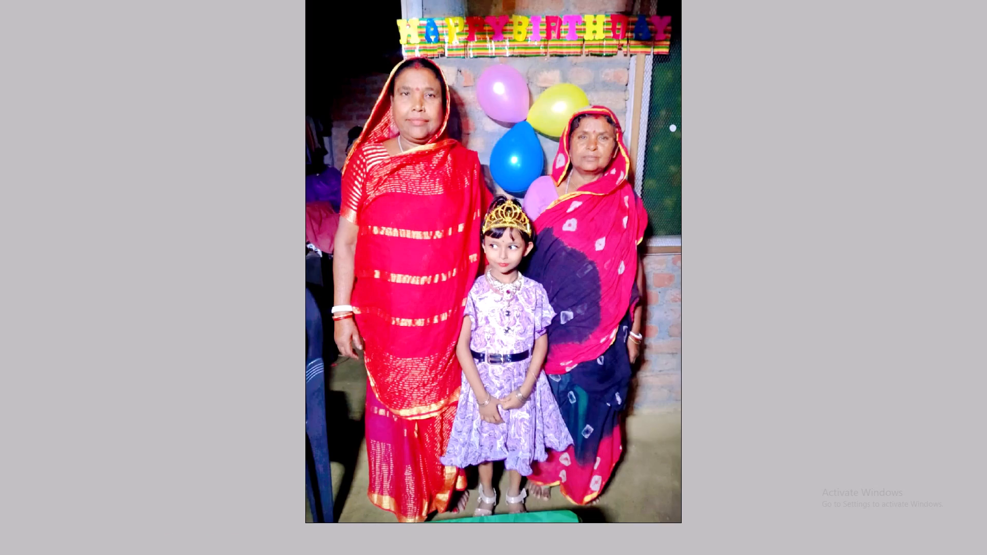
key("ctrl+0")
key("ctrl+Tab")
key("ctrl+w")
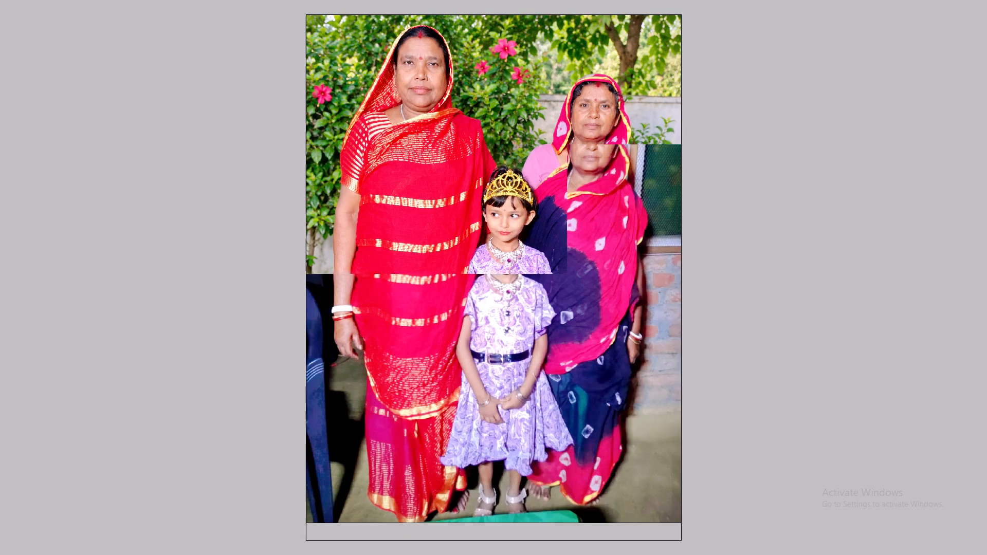
Crop the three-generation garden portrait to 5 x 7 in at 300 pixels/inch.
key("ctrl+minus")
key("ctrl+minus")
key("c")
key("Return")
key("ctrl+minus")
left_click_drag(373, 123, 413, 188)
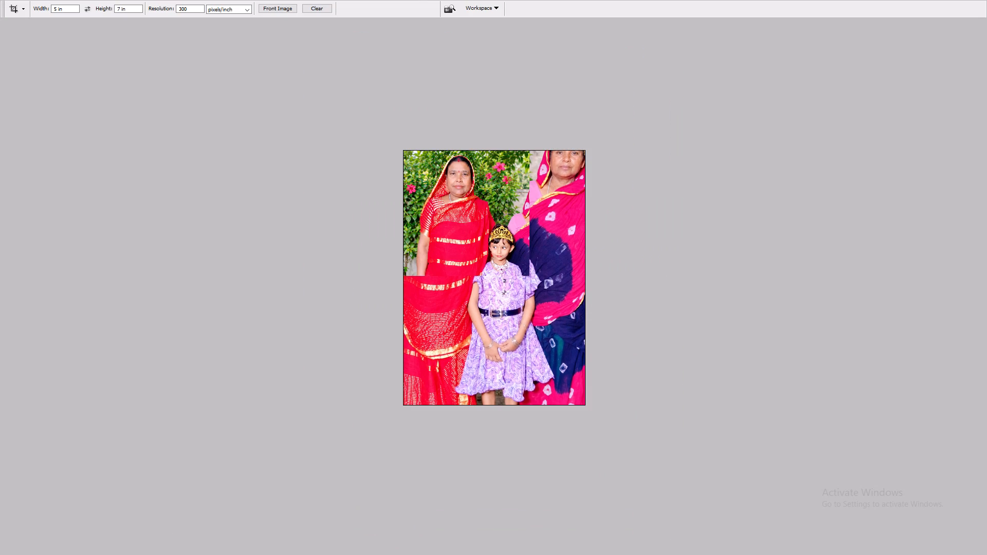
left_click_drag(413, 188, 874, 554)
key("Return")
key("ctrl+0")
key("Tab")
key("Tab")
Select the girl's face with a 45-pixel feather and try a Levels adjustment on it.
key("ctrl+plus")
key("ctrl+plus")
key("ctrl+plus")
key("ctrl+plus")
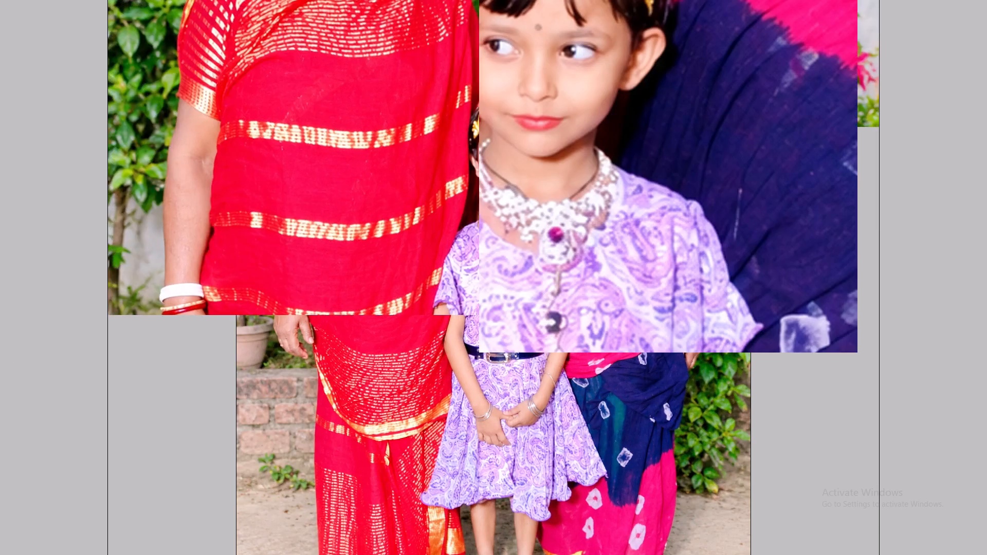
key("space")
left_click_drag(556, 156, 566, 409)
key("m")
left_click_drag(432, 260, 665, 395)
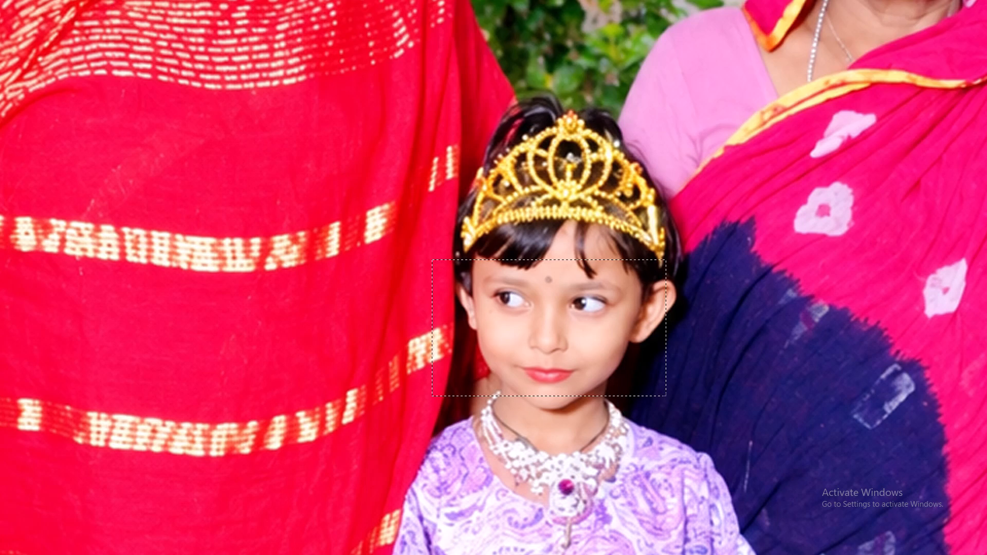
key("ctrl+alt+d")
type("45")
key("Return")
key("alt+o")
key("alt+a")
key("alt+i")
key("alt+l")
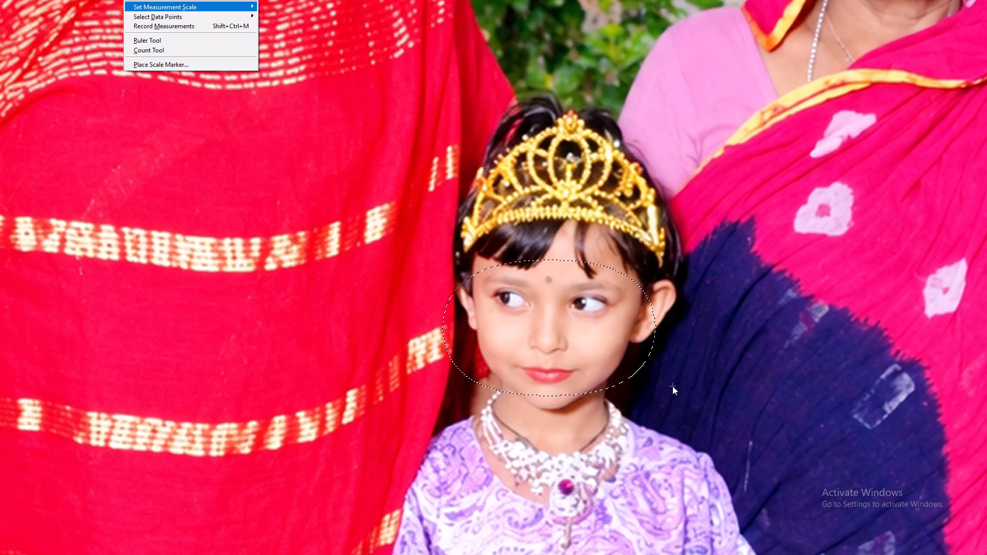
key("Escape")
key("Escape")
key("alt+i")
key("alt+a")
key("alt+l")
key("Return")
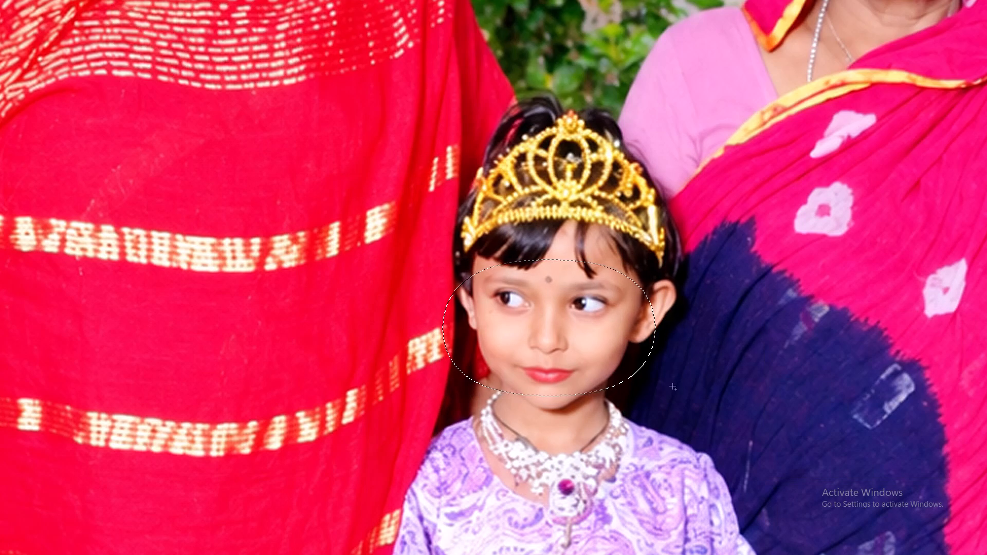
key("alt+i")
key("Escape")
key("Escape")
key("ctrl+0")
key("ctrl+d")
Select similar skin tones from the red-saree woman's face, feather by 12 pixels twice, apply Channel Mixer and fade it to 30%.
key("ctrl+6")
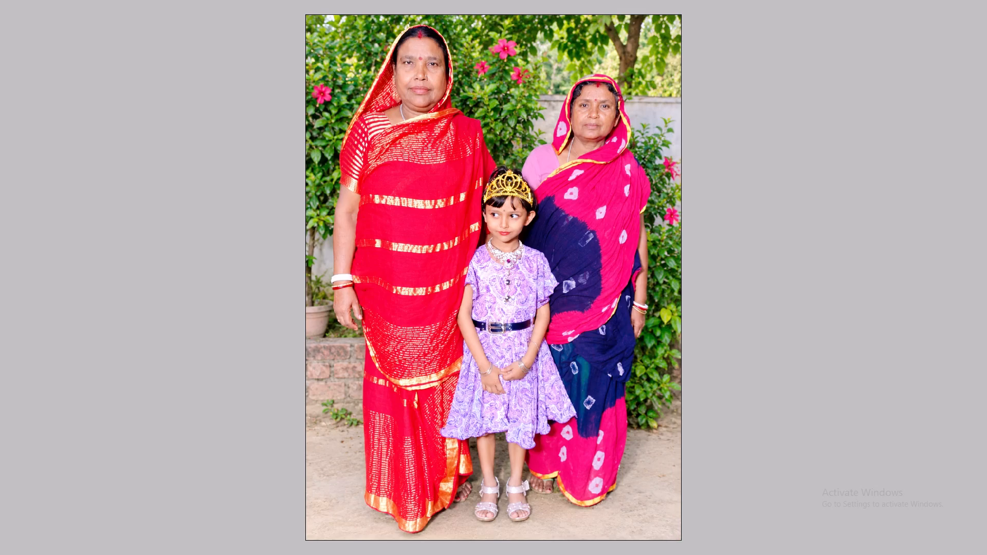
key("v")
key("space")
left_click_drag(463, 35, 453, 221)
key("ctrl+plus")
key("ctrl+plus")
key("ctrl+plus")
key("w")
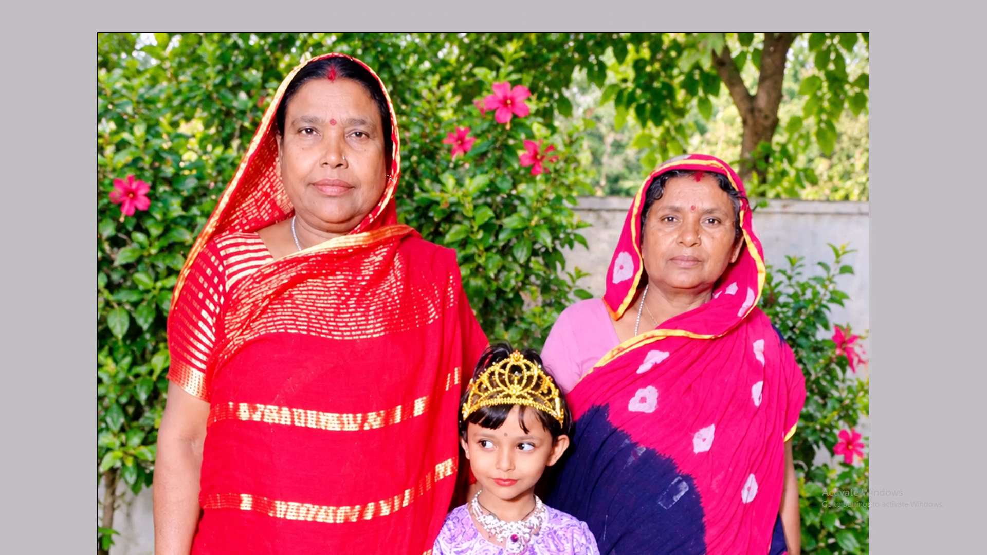
left_click(380, 164)
right_click(379, 172)
left_click(413, 228)
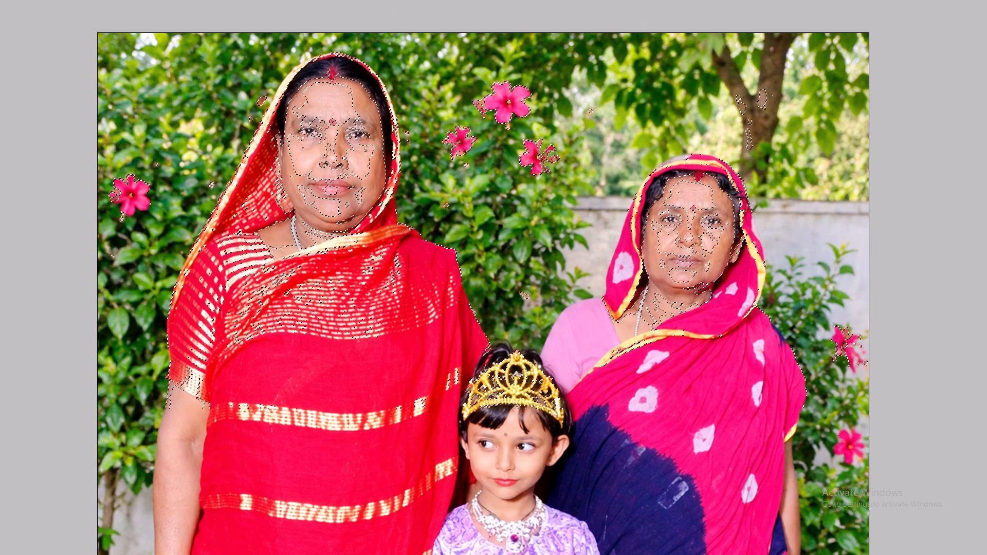
key("ctrl+alt+d")
type("12")
key("Return")
key("ctrl+alt+d")
key("Return")
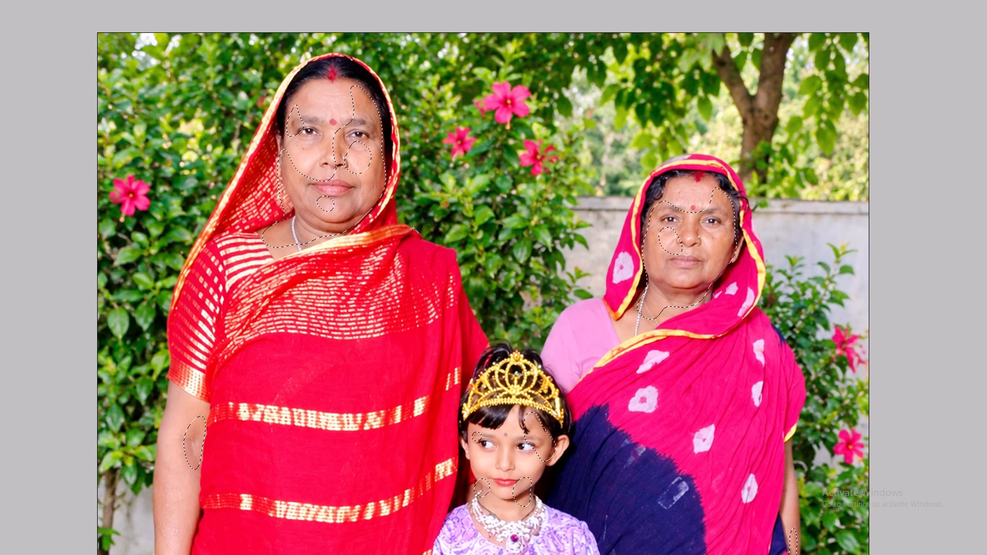
key("alt+i")
key("alt+a")
key("alt+x")
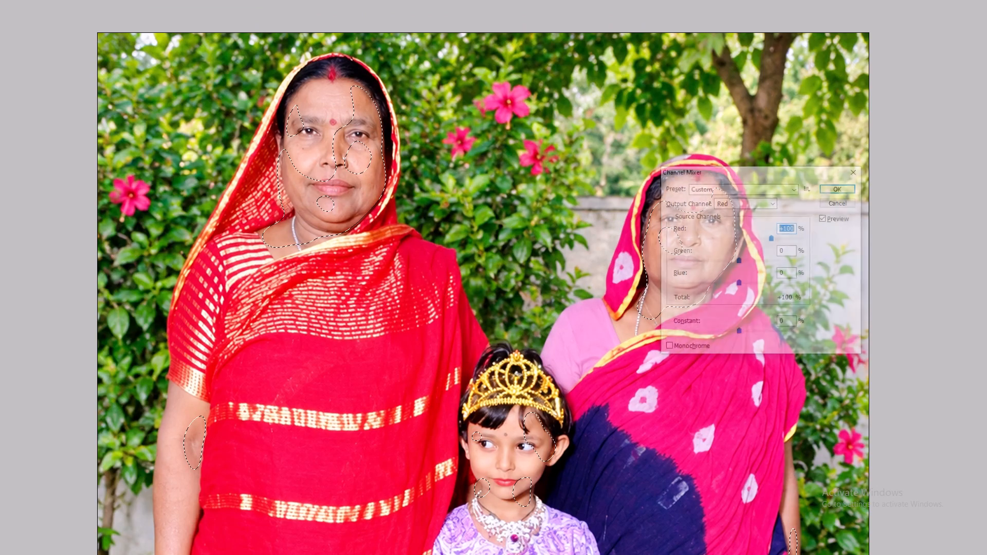
key("Return")
key("ctrl+shift+f")
type("30")
key("Return")
key("ctrl+d")
Soften the shine on the tip and bridge of the pink-veiled woman's nose with a small Clone Stamp brush.
key("v")
key("ctrl+space")
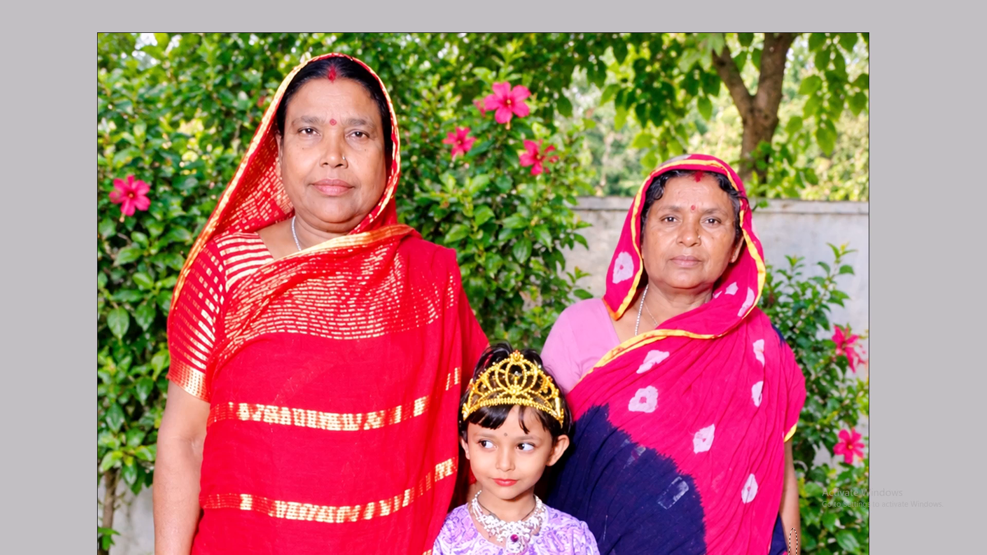
left_click_drag(568, 196, 796, 353, "ctrl")
key("space")
left_click_drag(589, 165, 588, 231)
key("ctrl+plus")
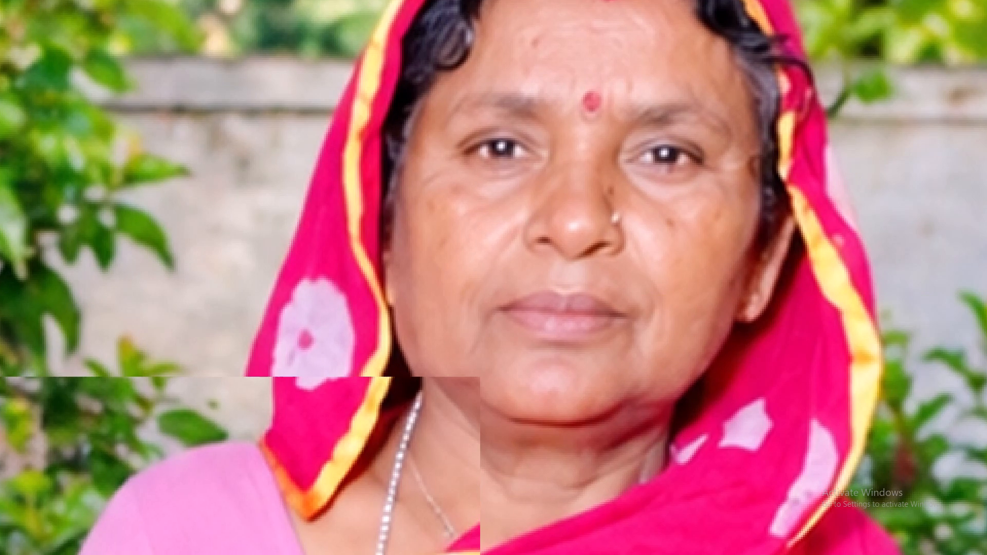
key("s")
key("ctrl+plus")
key("ctrl+plus")
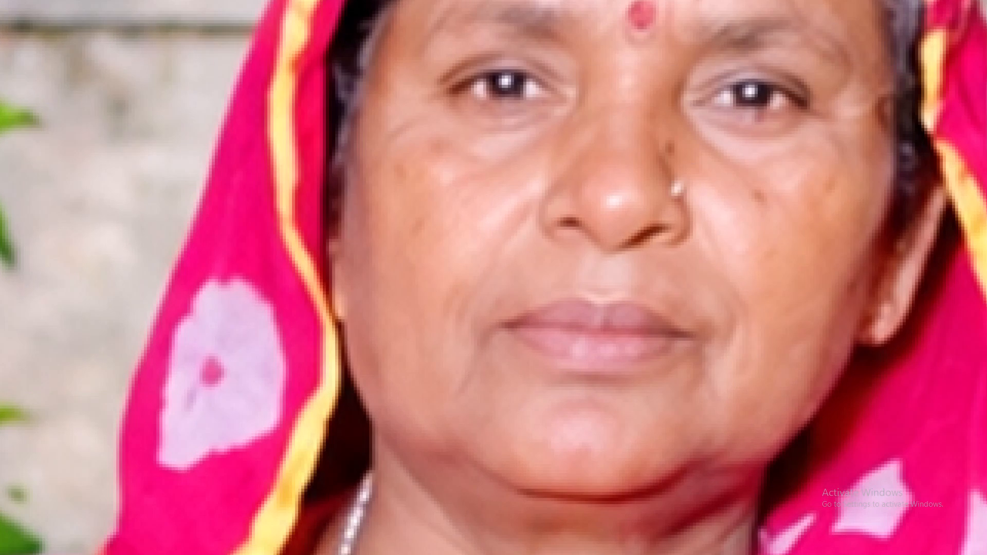
key("bracketleft")
key("bracketleft")
key("bracketleft")
key("Return")
key("ctrl+plus")
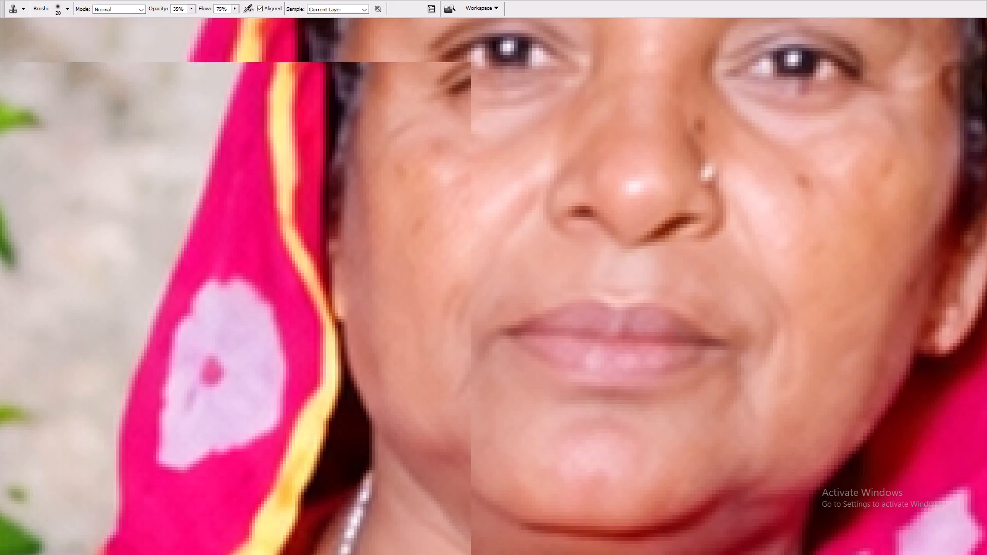
key("space")
left_click_drag(641, 184, 559, 276)
key("ctrl+plus")
key("Tab")
key("Tab")
key("ctrl+plus")
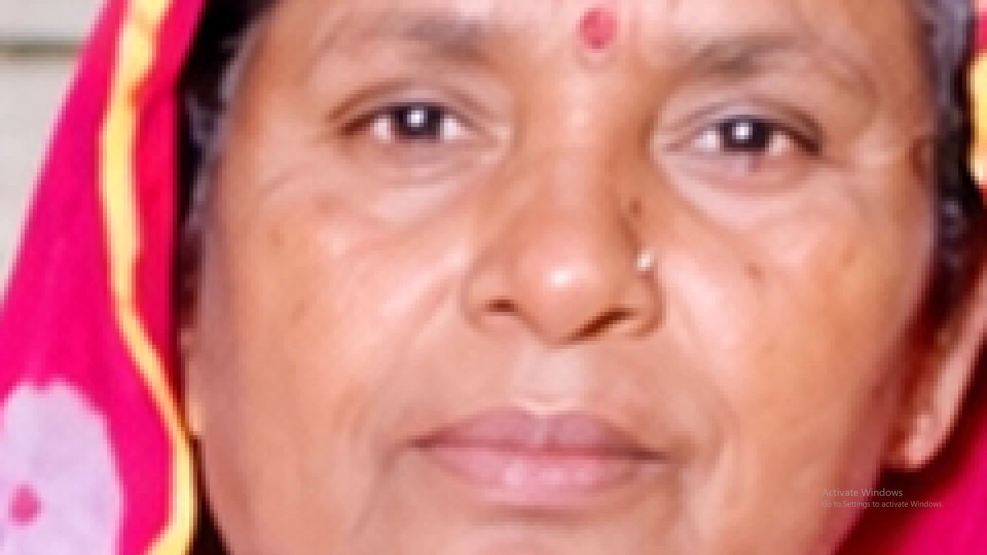
key("bracketleft")
left_click_drag(600, 231, 595, 248, "alt")
left_click(595, 264)
left_click(595, 268)
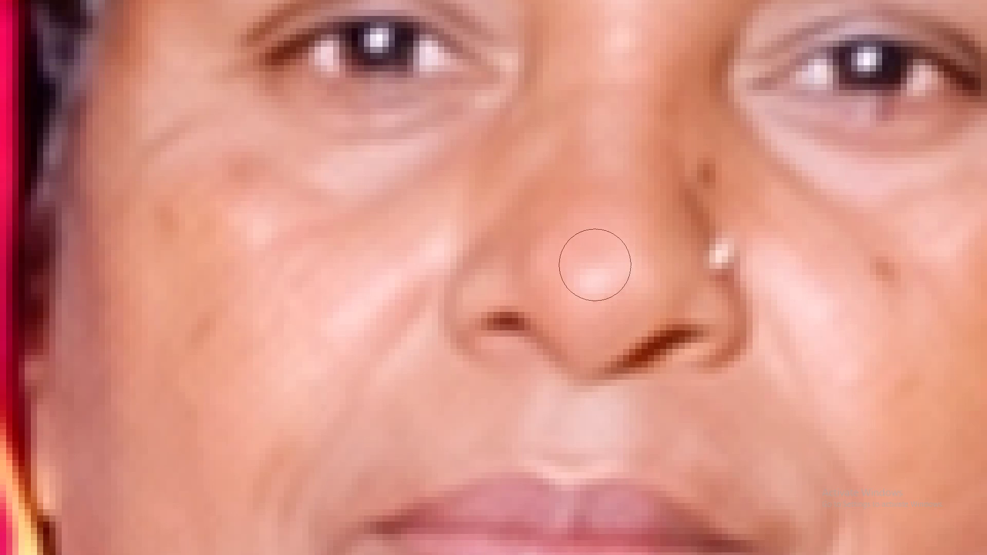
left_click_drag(599, 244, 588, 270, "alt")
left_click(587, 274)
key("space")
left_click_drag(597, 223, 581, 336)
left_click_drag(581, 323, 588, 228, "alt")
left_click_drag(592, 203, 596, 146)
left_click(596, 144)
left_click_drag(596, 219, 603, 163, "alt")
left_click_drag(606, 155, 606, 150)
Clone away the dark spots beside the pink-veiled woman's nose and on her nose-pin-side cheek.
key("space")
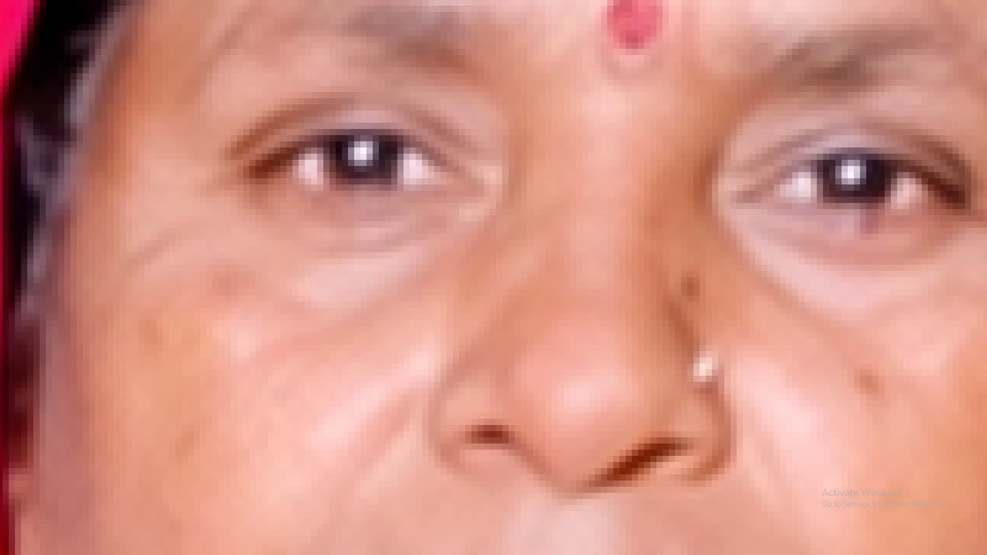
left_click_drag(711, 254, 625, 242)
left_click_drag(633, 304, 620, 287, "alt")
left_click_drag(605, 276, 598, 270)
left_click(598, 267)
left_click_drag(717, 338, 719, 344, "alt")
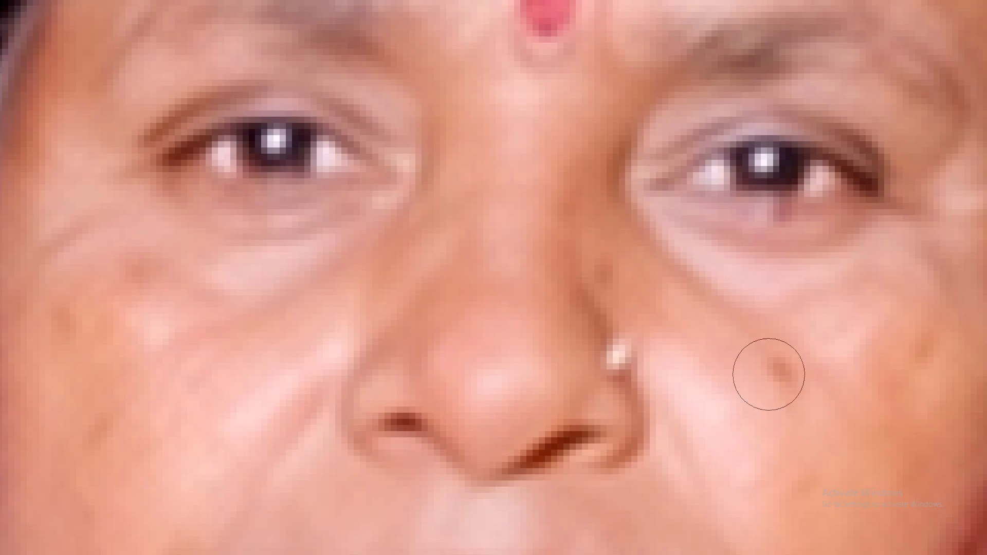
double_click(785, 383)
key("space")
left_click_drag(762, 340, 781, 367)
key("space")
left_click_drag(758, 357, 554, 248)
left_click_drag(558, 248, 576, 258, "alt")
left_click_drag(590, 273, 595, 281)
left_click(597, 282)
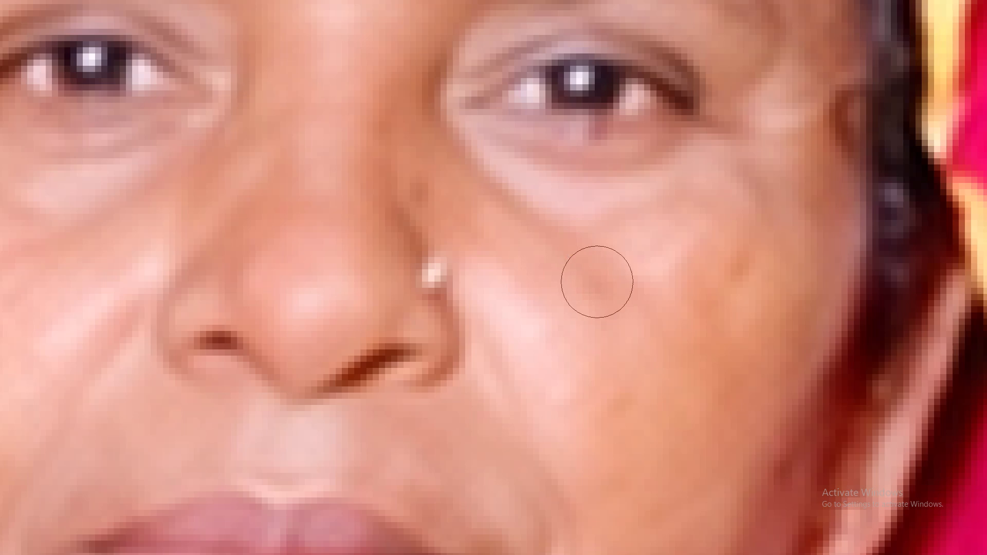
Even out the brownish patches on the outer part of the same cheek with a larger Clone Stamp brush.
key("space")
left_click_drag(638, 355, 525, 232)
key("bracketright")
key("bracketright")
left_click_drag(516, 246, 521, 262, "alt")
left_click_drag(522, 278, 522, 285)
left_click_drag(560, 240, 597, 195, "alt")
left_click_drag(615, 170, 622, 151)
double_click(623, 147)
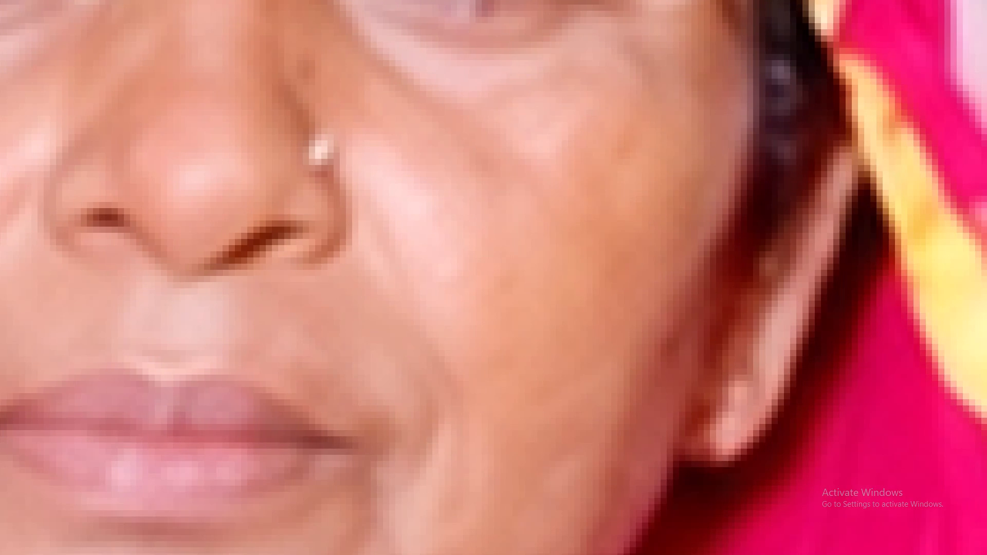
Clone out the blemishes and uneven patches on the pink-veiled woman's opposite cheek, below the eye.
key("space")
key("space")
key("space")
key("space")
key("space")
key("space")
key("space")
left_click_drag(221, 215, 589, 273)
left_click_drag(444, 274, 608, 304)
left_click_drag(390, 282, 387, 262, "alt")
left_click_drag(372, 213, 372, 180)
left_click_drag(366, 161, 364, 156)
left_click_drag(317, 240, 296, 212, "alt")
left_click_drag(290, 200, 289, 187)
left_click(289, 186)
left_click_drag(321, 227, 323, 297, "alt")
left_click_drag(325, 308, 325, 322)
left_click(325, 334)
left_click_drag(406, 335, 465, 307, "alt")
left_click_drag(490, 294, 510, 286)
left_click_drag(381, 243, 374, 216, "alt")
left_click_drag(370, 205, 384, 202)
left_click_drag(449, 202, 465, 184, "alt")
left_click(476, 180)
Clone over the dark spots below the red-veiled woman's eye, on the cheek opposite her nose pin.
key("ctrl+0")
key("ctrl+plus")
key("ctrl+plus")
key("space")
key("space")
key("space")
key("space")
key("space")
key("space")
key("space")
key("space")
left_click_drag(404, 81, 406, 236)
left_click_drag(315, 102, 543, 253, "ctrl")
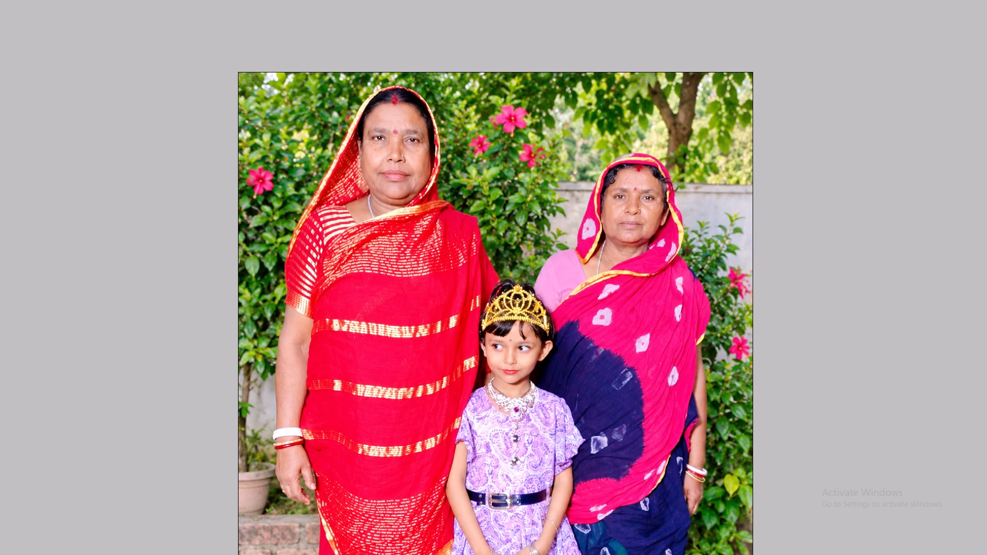
key("ctrl+space")
left_click_drag(324, 160, 560, 289, "ctrl")
left_click_drag(443, 267, 410, 235, "alt")
left_click(389, 206)
left_click(384, 205)
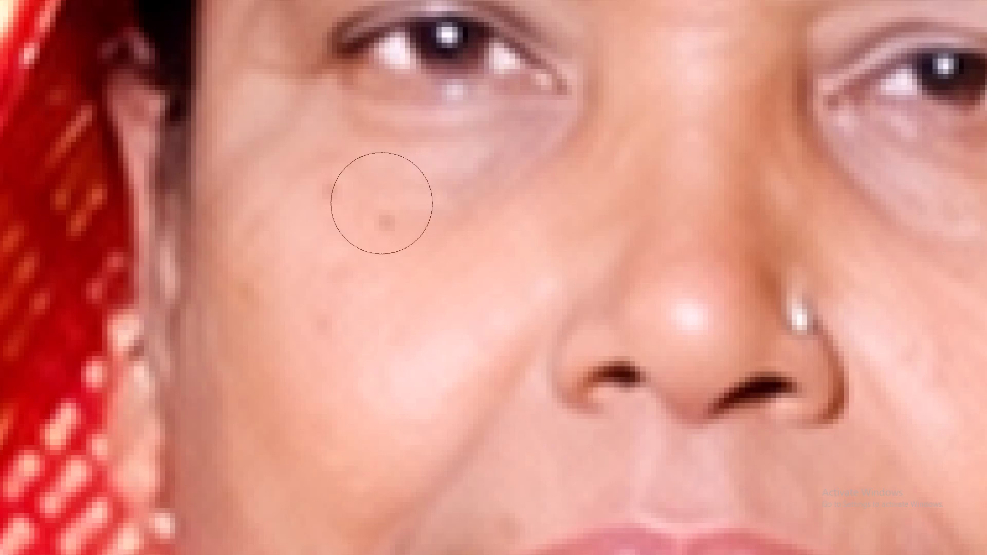
left_click_drag(392, 245, 361, 223, "alt")
left_click_drag(320, 190, 308, 181)
left_click(307, 180)
left_click_drag(324, 265, 319, 303, "alt")
left_click_drag(315, 318, 314, 328)
Even out the skin on the lower part of the same cheek with the Clone Stamp.
key("space")
left_click_drag(436, 315, 374, 268)
left_click_drag(302, 358, 315, 353, "alt")
left_click_drag(339, 337, 367, 316)
left_click_drag(371, 312, 375, 307)
left_click_drag(375, 305, 379, 300)
Soften the shiny highlight on the tip of the red-veiled woman's nose with a smaller Clone Stamp brush.
key("space")
left_click_drag(574, 202, 450, 216)
key("bracketleft")
key("bracketleft")
key("bracketleft")
key("ctrl+plus")
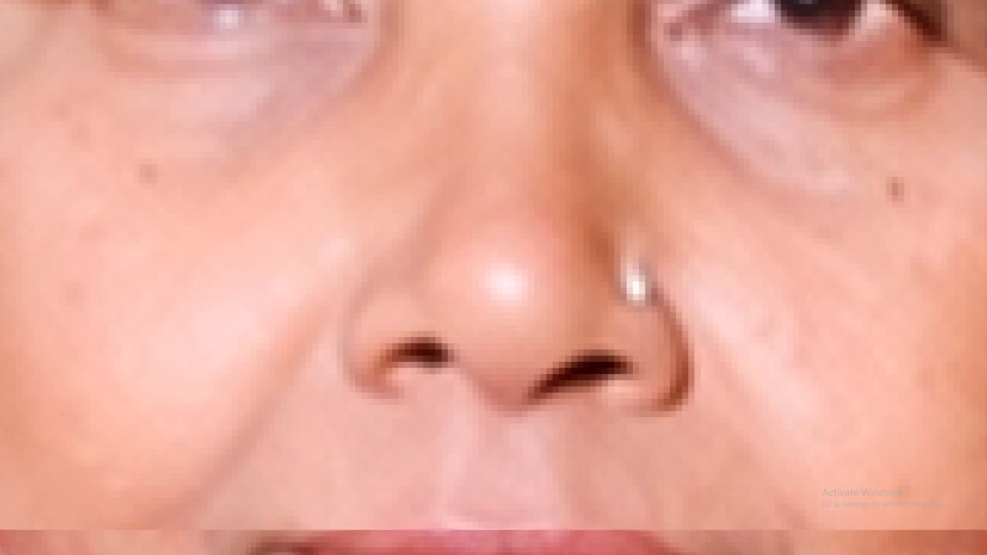
key("bracketright")
left_click_drag(502, 204, 506, 248, "alt")
left_click_drag(502, 239, 503, 249, "alt")
left_click_drag(507, 268, 506, 273)
left_click(506, 276)
left_click_drag(516, 264, 519, 280, "alt")
left_click(517, 287)
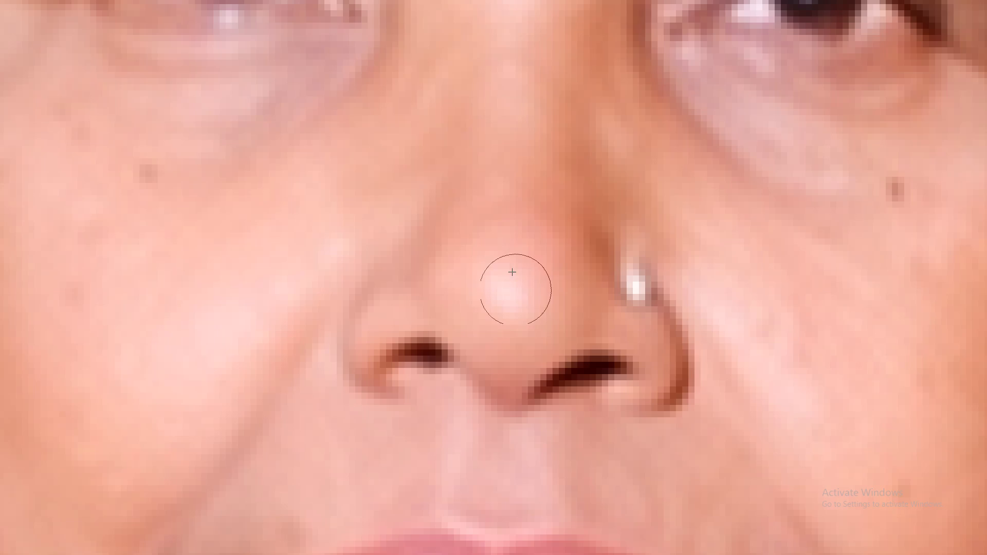
left_click(504, 289)
Fade the mole and under-eye creases on the red-veiled woman's nose-pin-side cheek with a larger Clone Stamp brush.
key("space")
left_click_drag(706, 304, 437, 364)
key("bracketright")
key("bracketright")
key("bracketright")
left_click_drag(604, 306, 614, 299, "alt")
left_click_drag(622, 280, 628, 272)
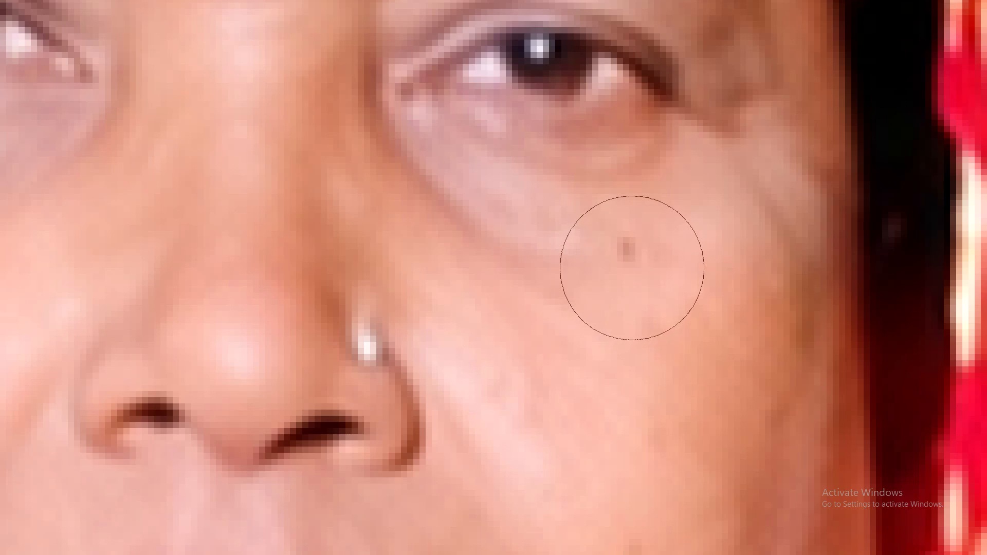
left_click(631, 266)
left_click_drag(578, 289, 548, 276, "alt")
left_click_drag(514, 261, 501, 249)
left_click_drag(500, 248, 506, 250)
left_click_drag(561, 266, 589, 249, "alt")
left_click_drag(606, 244, 626, 244)
left_click(629, 244)
Even out the brownish patches on the outer part of the red-veiled woman's nose-pin-side cheek.
left_click_drag(664, 378, 711, 334, "alt")
left_click_drag(726, 302, 730, 292)
key("space")
left_click_drag(700, 345, 638, 256)
left_click_drag(633, 270, 633, 311, "alt")
left_click_drag(630, 340, 627, 382)
Smooth the skin in the whole photo with the Imagenomic Portraiture filter and fade the effect to 50%.
key("ctrl+0")
key("ctrl+plus")
key("v")
key("space")
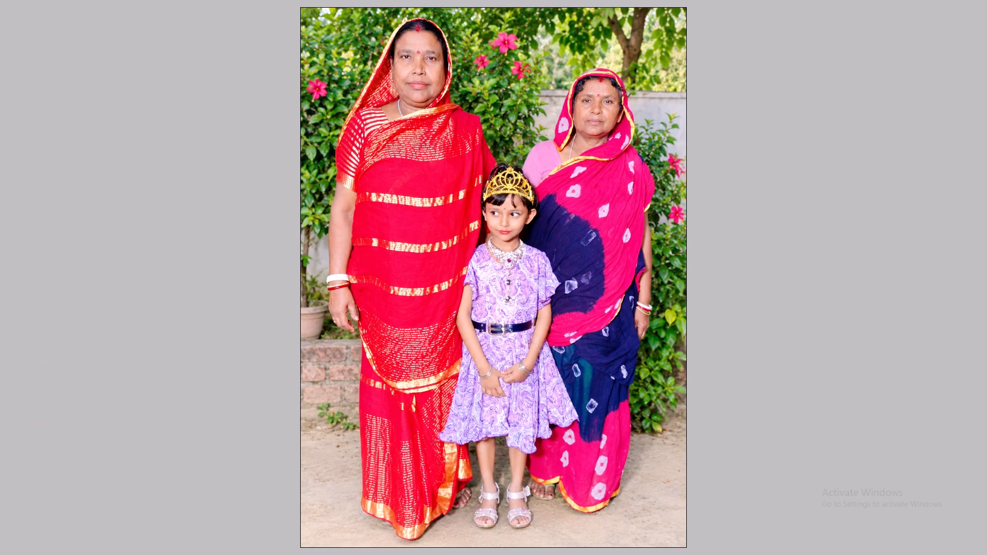
left_click_drag(588, 149, 549, 422)
key("alt+t")
type("ii")
key("Return")
key("Return")
key("Return")
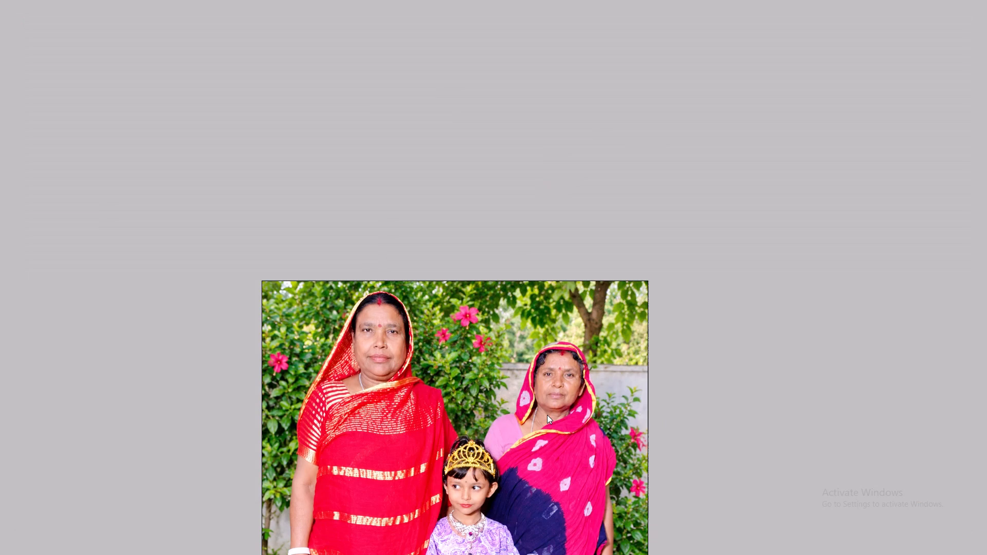
key("plus")
key("ctrl+plus")
key("F7")
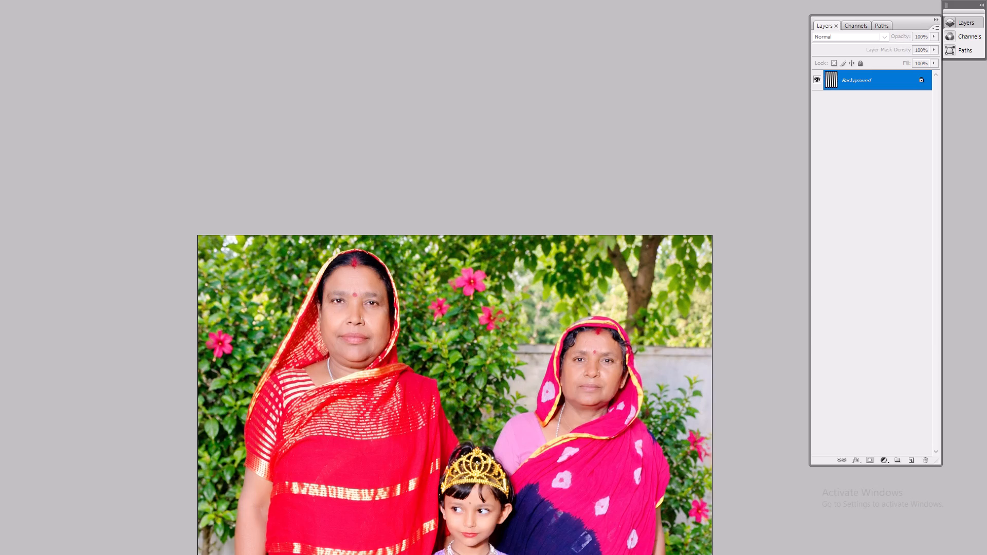
key("ctrl+shift+f")
type("50")
key("Return")
Reduce the photo's noise with the Neat Image filter and fade the effect at 60%, followed by another fade at 40%.
key("ctrl+plus")
key("alt+t")
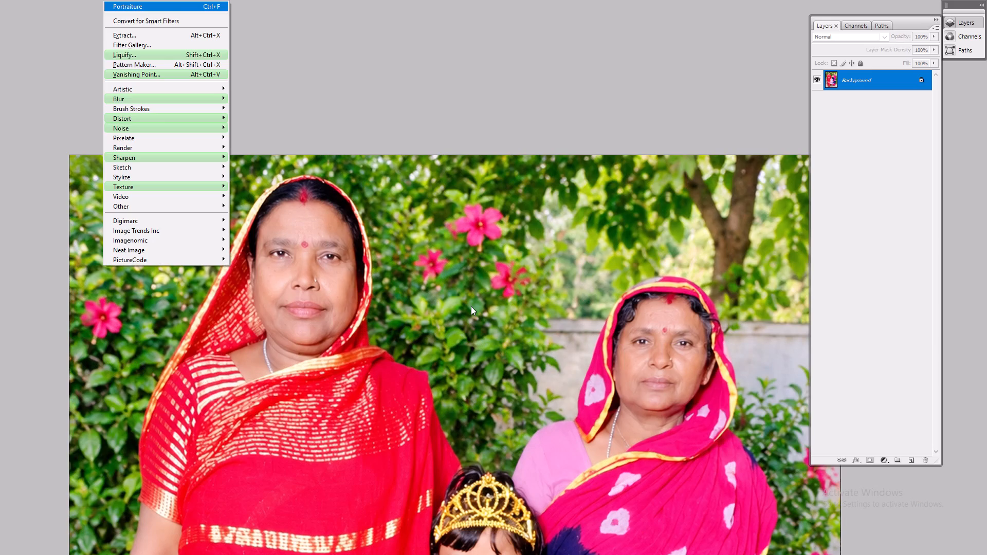
type("nn")
key("Return")
key("Return")
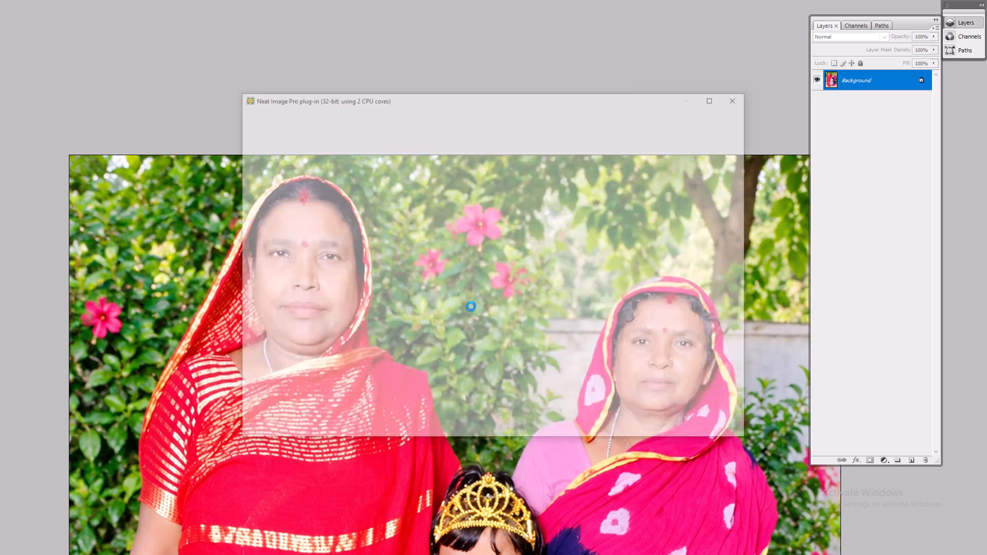
key("Return")
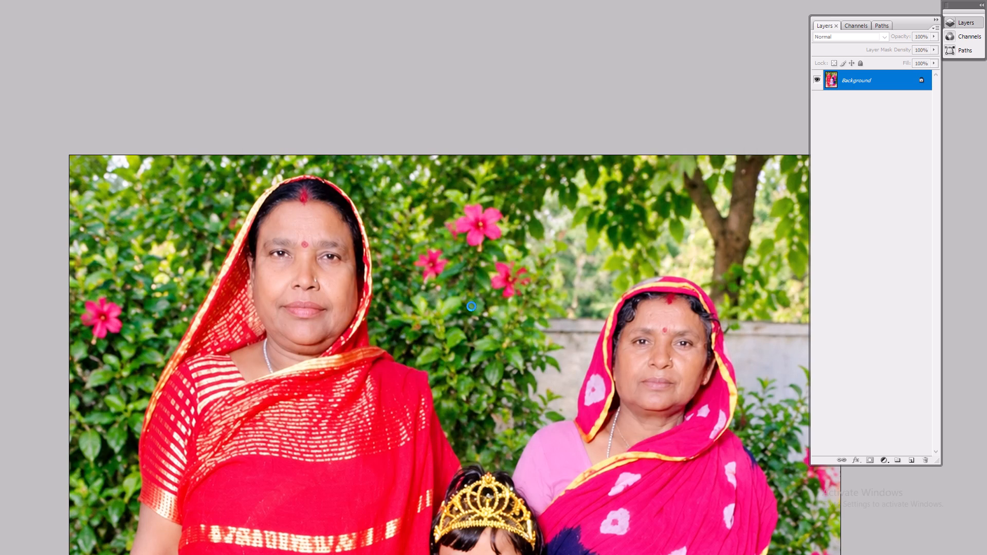
key("ctrl+minus")
key("ctrl+shift+f")
type("60")
key("Return")
key("ctrl+plus")
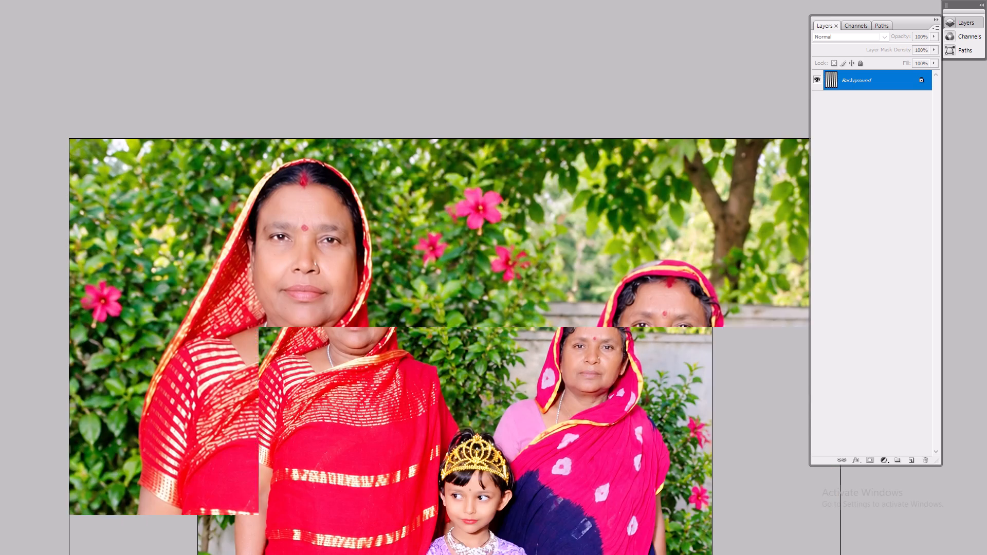
key("ctrl+shift+f")
type("40")
key("Return")
Remove remaining noise with the PictureCode Noise Ninja filter and fade the effect to 50%.
key("alt+t")
key("Up")
key("Return")
key("Return")
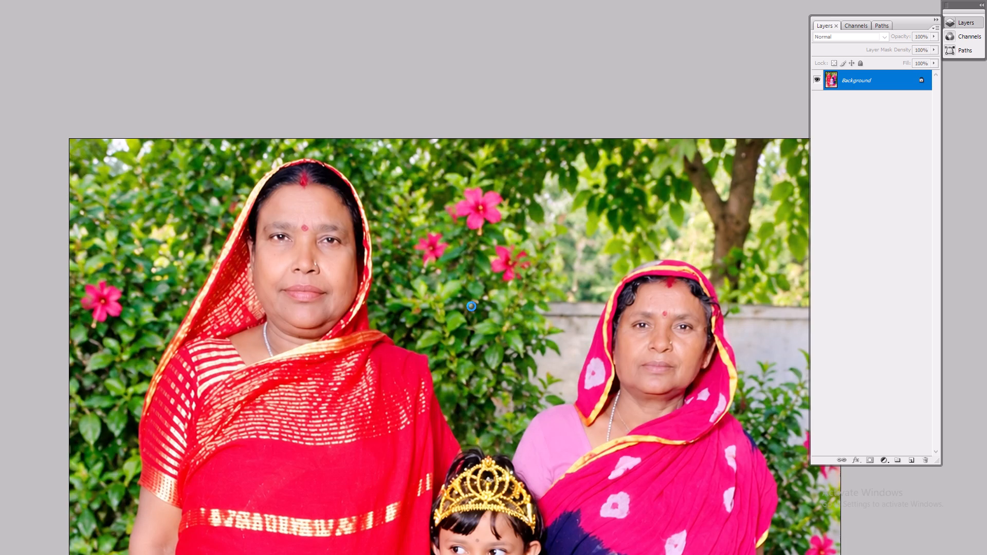
key("Tab")
key("Tab")
key("Return")
key("Return")
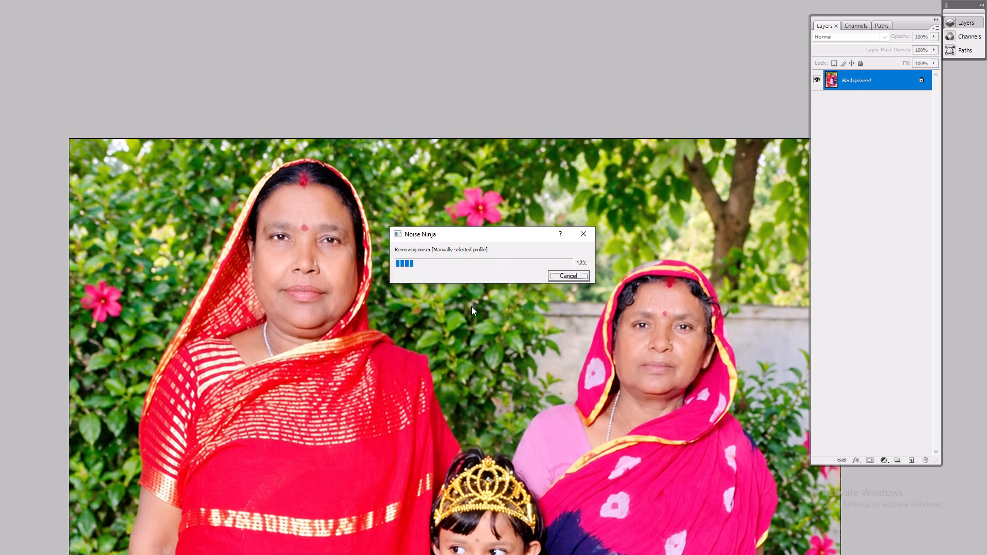
key("ctrl+shift+f")
type("50")
key("Return")
Frame the photo with a blended colour border and thin white outline using the recorded action, and merge the layers.
key("ctrl+0")
key("0")
key("F4")
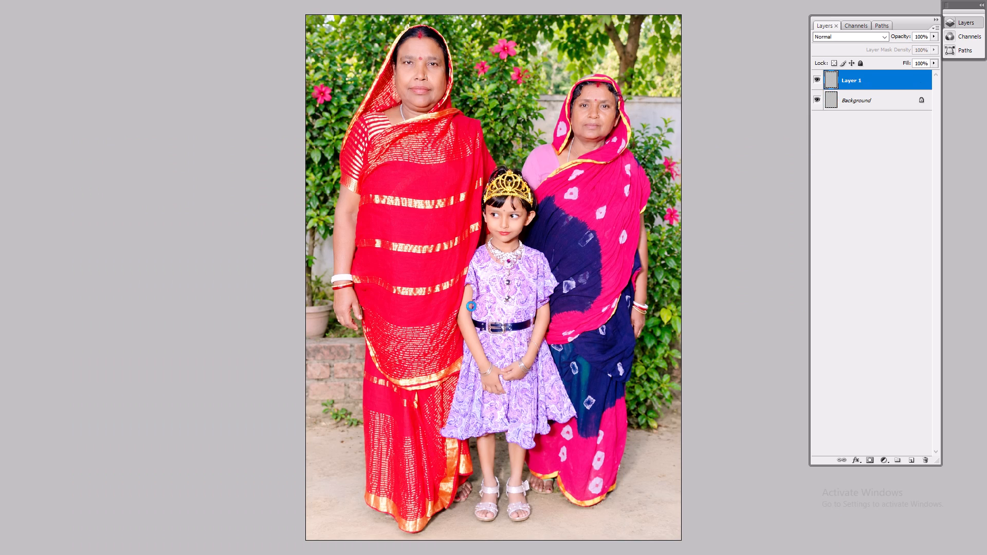
key("ctrl+minus")
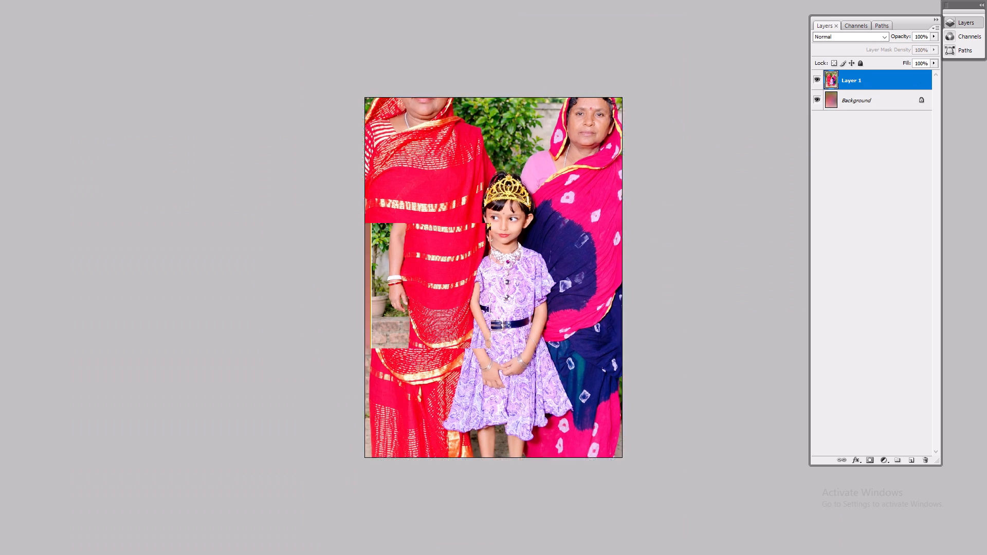
key("ctrl+alt+z")
key("ctrl+0")
key("0")
key("ctrl+shift+e")
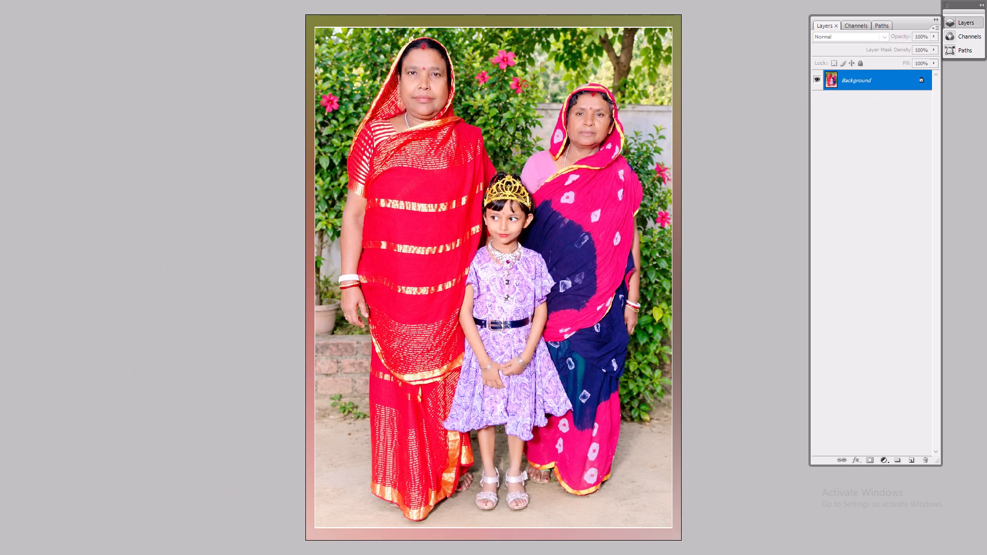
Cut the entire framed photo to the clipboard and close its document without saving.
key("ctrl+minus")
key("ctrl+a")
key("ctrl+x")
key("ctrl+w")
key("Tab")
key("Return")
key("ctrl+0")
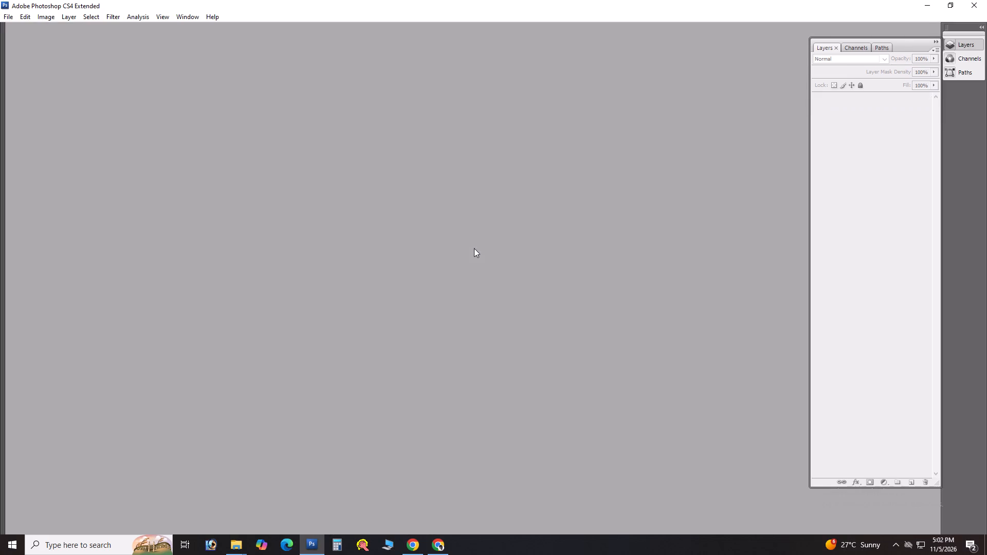
Bring a file from the desktop over into Photoshop to open it.
key("super+d")
left_click(228, 261)
left_click_drag(203, 294, 514, 312)
key("alt+Tab")
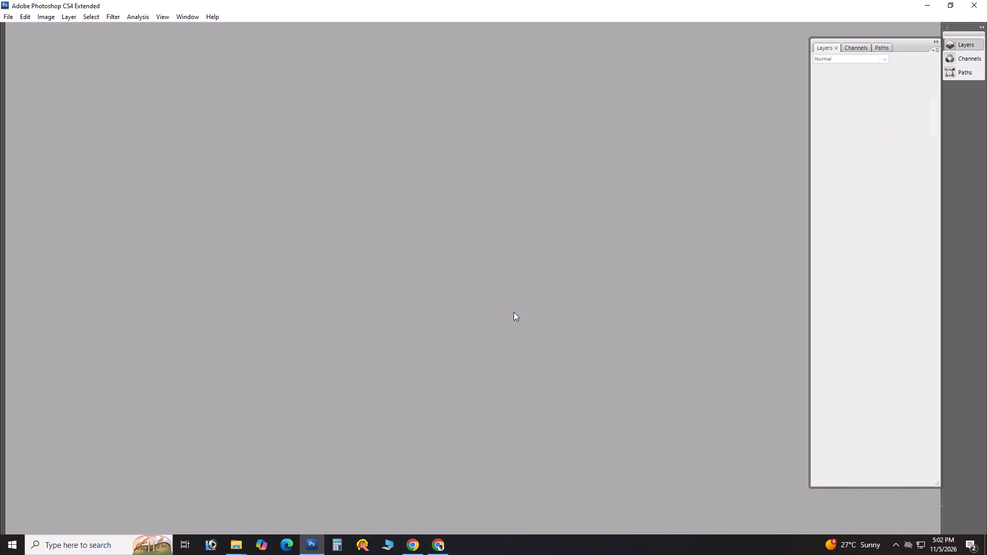
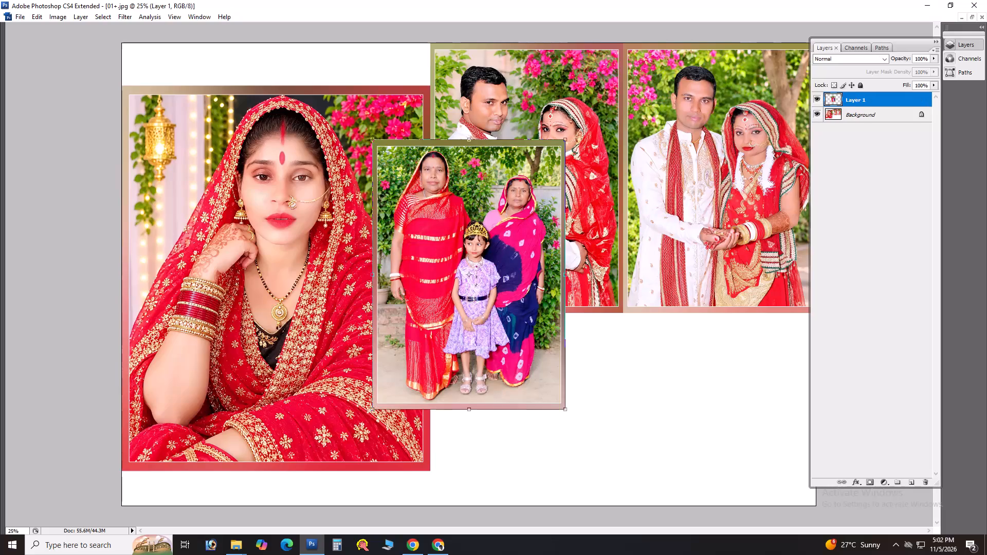
Rotate the pasted photo of the two women and girl 90° clockwise.
right_click(510, 298)
left_click(559, 401)
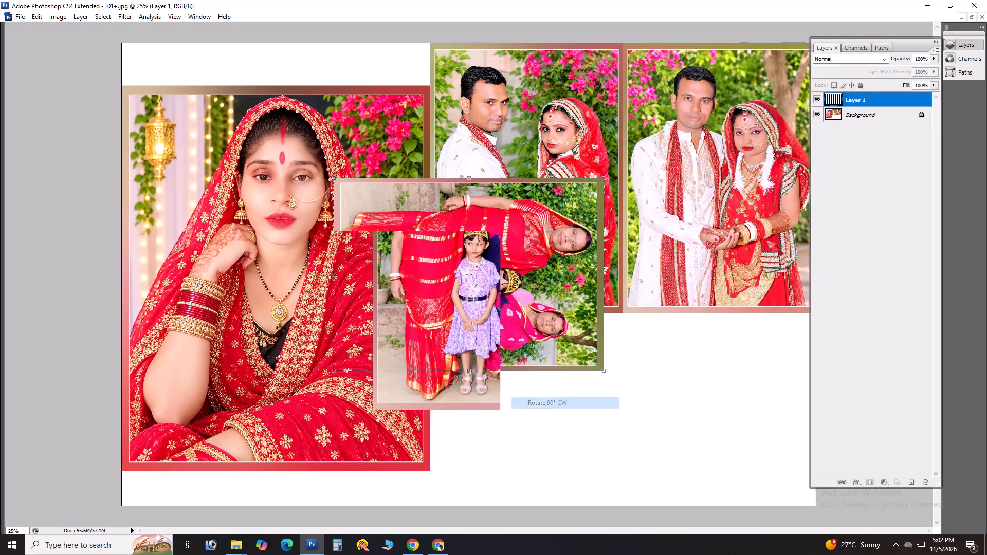
key("Return")
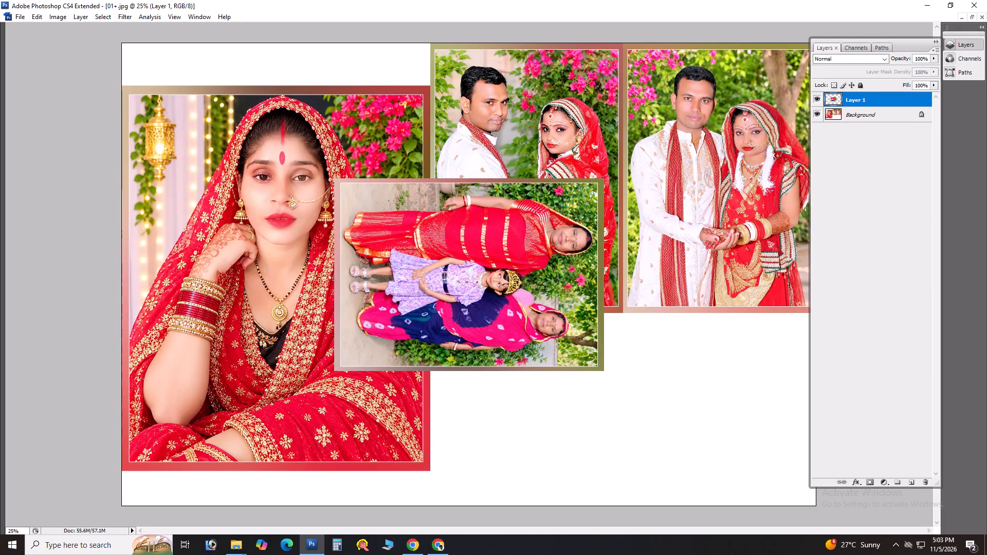
Move the rotated family photo into the blank space beneath the two couple photos, with its top edge flush against their borders.
left_click_drag(548, 334, 651, 445)
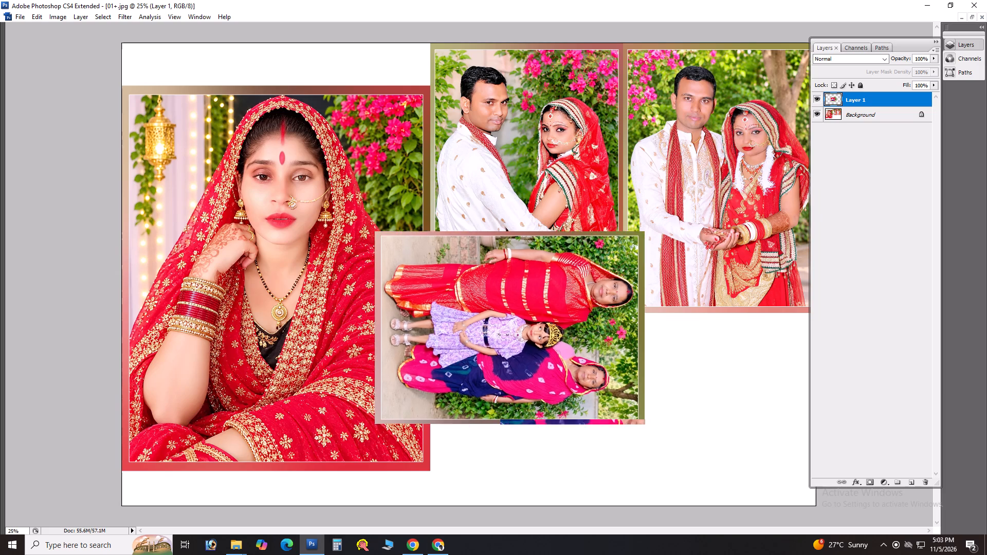
left_click_drag(651, 445, 698, 470)
key("Tab")
key("Tab")
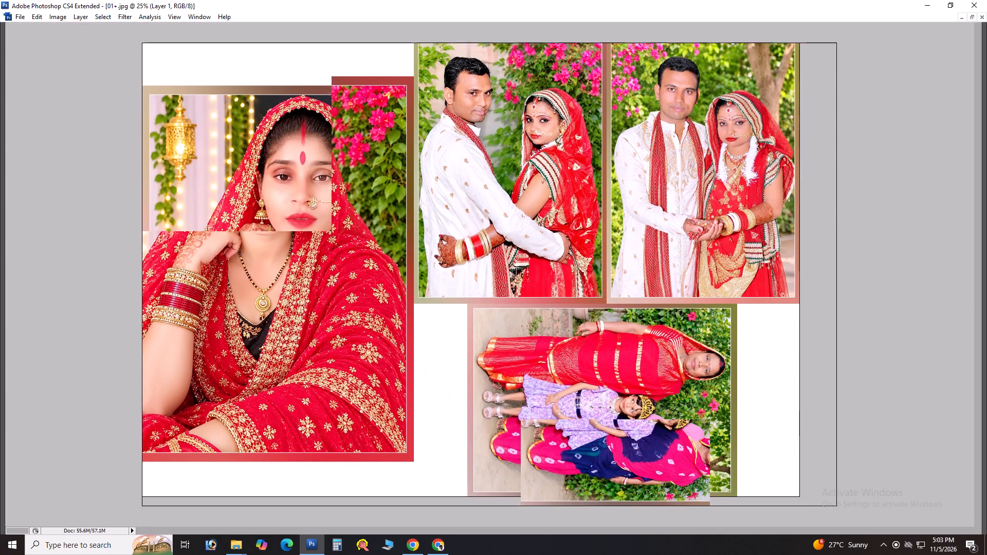
key("f")
key("f")
key("ctrl+space")
left_click_drag(473, 298, 580, 342, "ctrl")
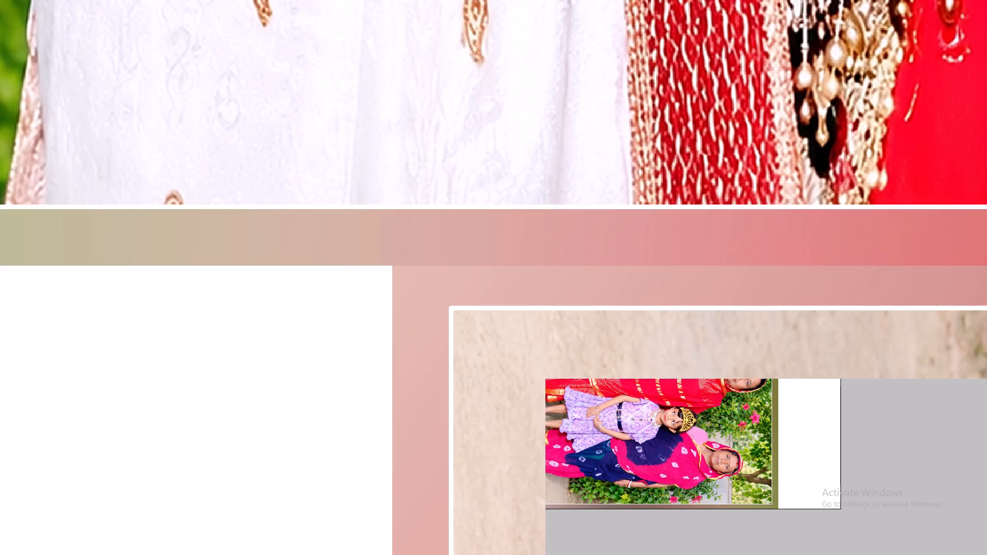
left_click_drag(370, 255, 532, 308, "ctrl")
key("Down")
key("Up")
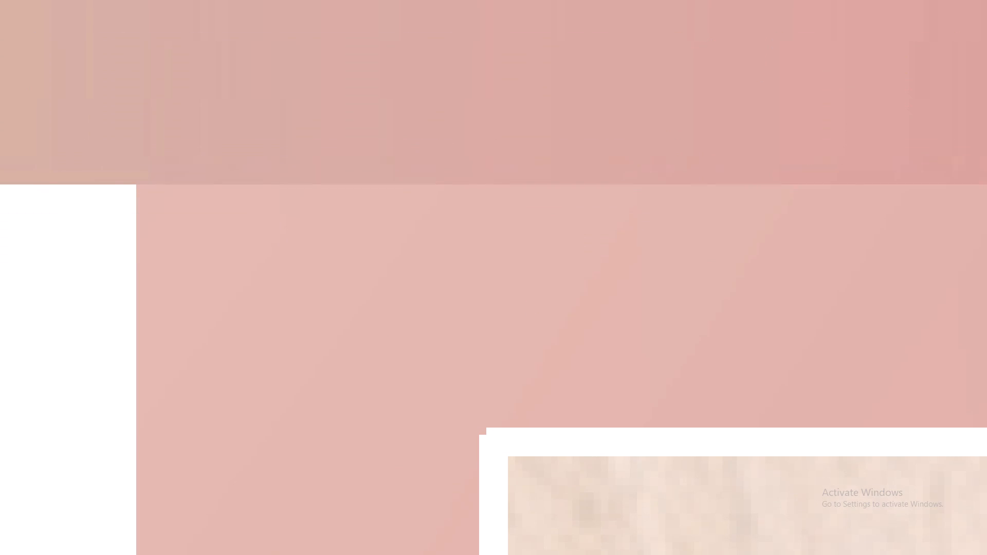
Shift the family photo horizontally until its border sits flush with the right edge of the print page.
key("ctrl+0")
key("shift+Right")
key("shift+Right")
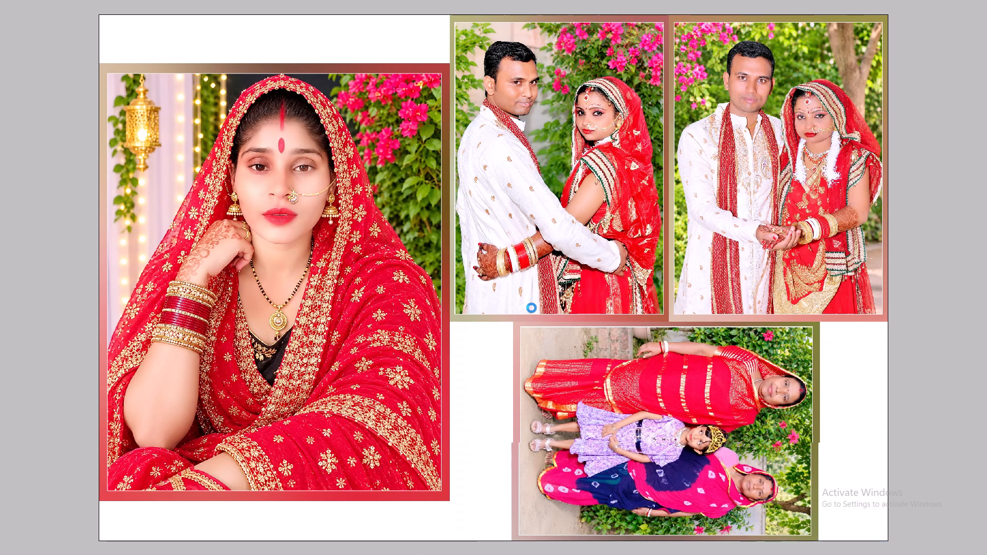
key("shift+Right")
key("shift+Right")
key("shift+Right")
key("shift+Right")
key("shift+Right")
key("shift+Right")
key("shift+Right")
key("shift+Right")
key("shift+Right")
key("shift+Right")
key("shift+Right")
key("shift+Right")
key("shift+Right")
key("shift+Right")
key("shift+Right")
key("shift+Right")
key("shift+Right")
key("shift+Right")
key("shift+Right")
key("shift+Right")
key("shift+Right")
key("shift+Right")
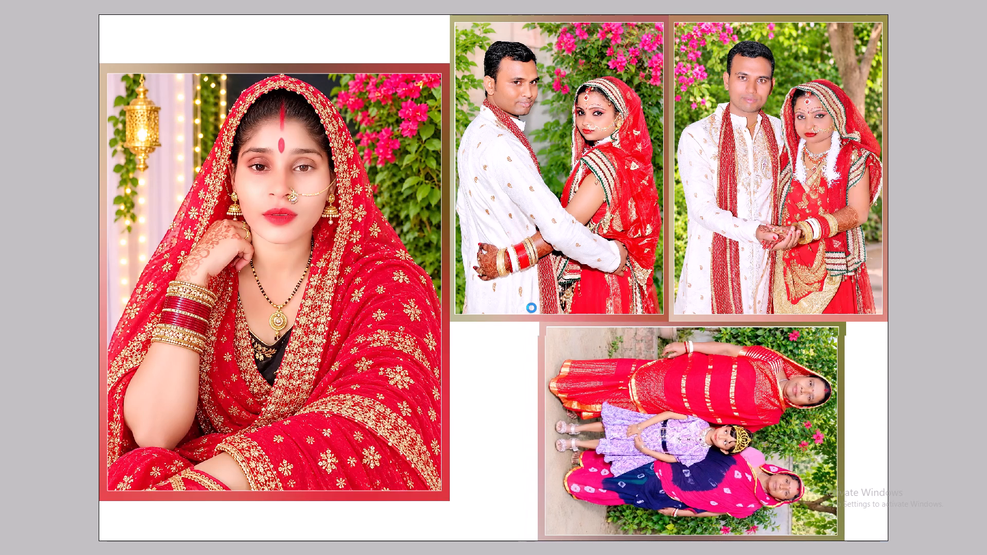
key("shift+Right")
key("shift+Right")
key("shift+Right")
key("shift+Right")
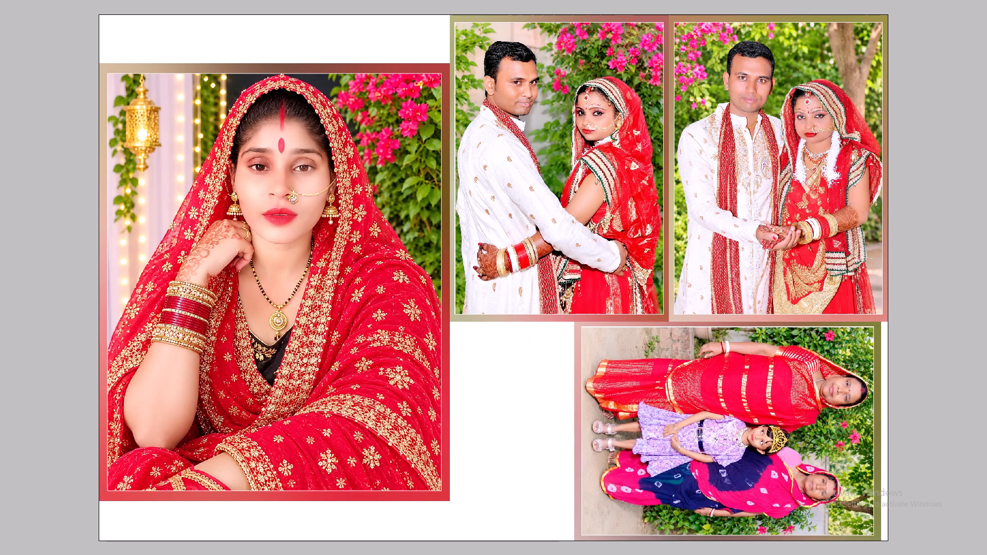
key("shift+Right")
key("shift+Right")
key("shift+Right")
key("space")
left_click_drag(728, 322, 424, 321)
left_click_drag(467, 264, 693, 426, "ctrl")
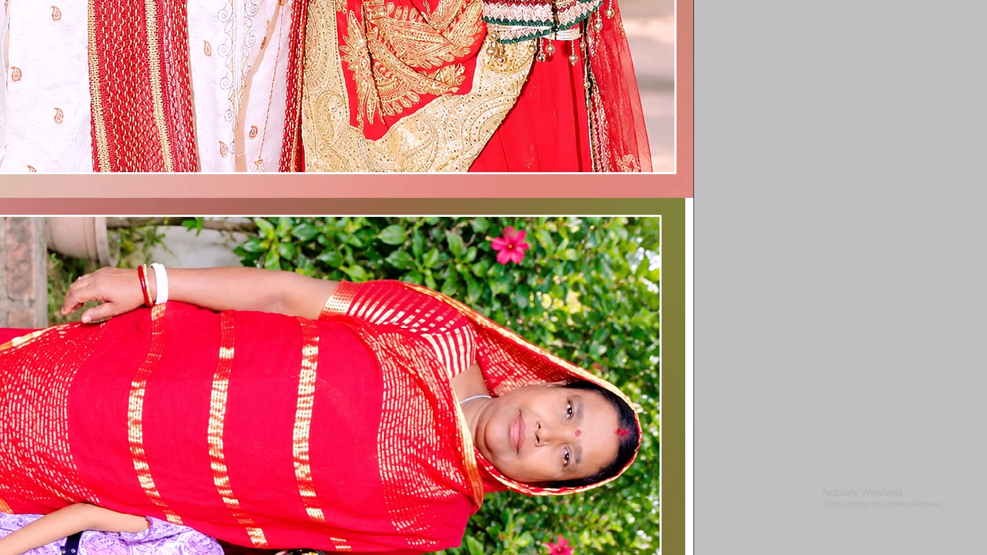
left_click_drag(614, 141, 704, 226, "ctrl")
key("shift+Right")
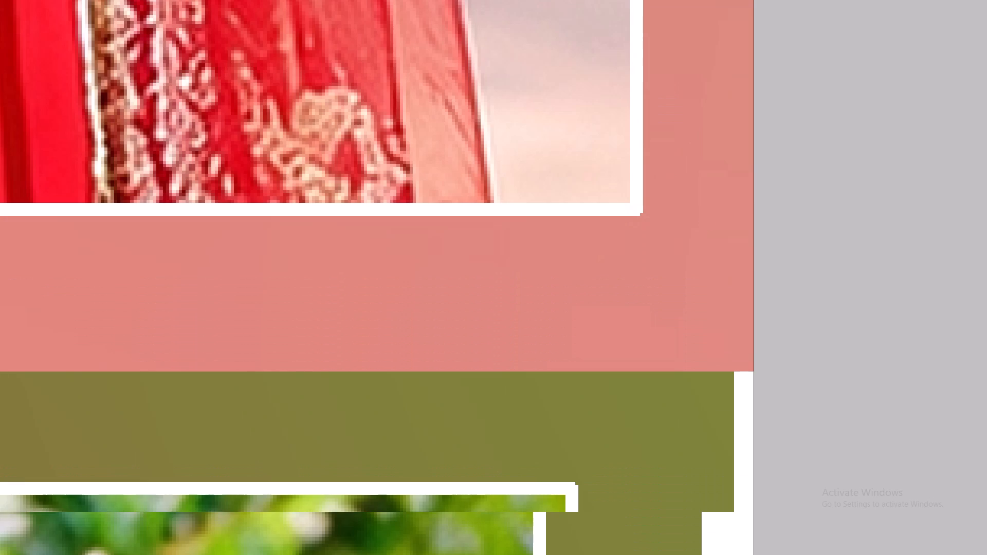
key("Right")
key("Right")
key("Right")
key("Right")
key("Right")
key("Right")
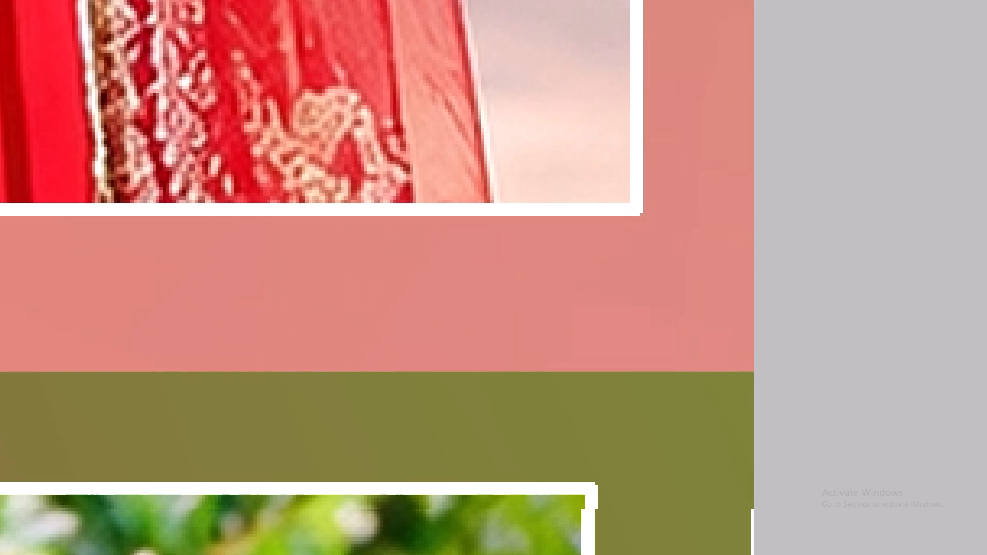
Merge the placed family photo with the rest of the print page into one layer.
key("ctrl+0")
key("ctrl+minus")
key("ctrl+minus")
key("ctrl+shift+e")
key("v")
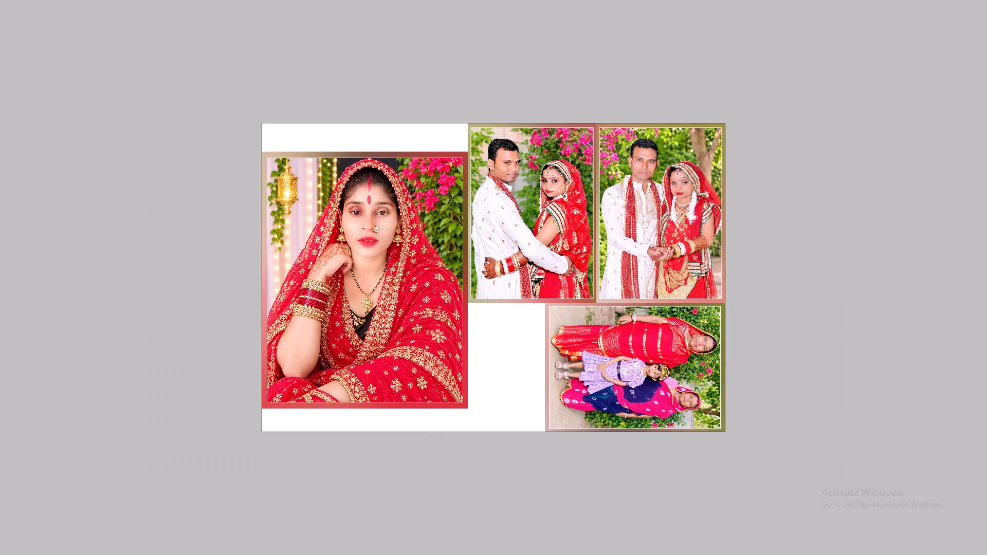
Examine the bride portrait and the neighbouring photos on the print page up close.
key("ctrl+minus")
key("ctrl+0")
key("space")
left_click_drag(362, 217, 566, 255)
key("ctrl+plus")
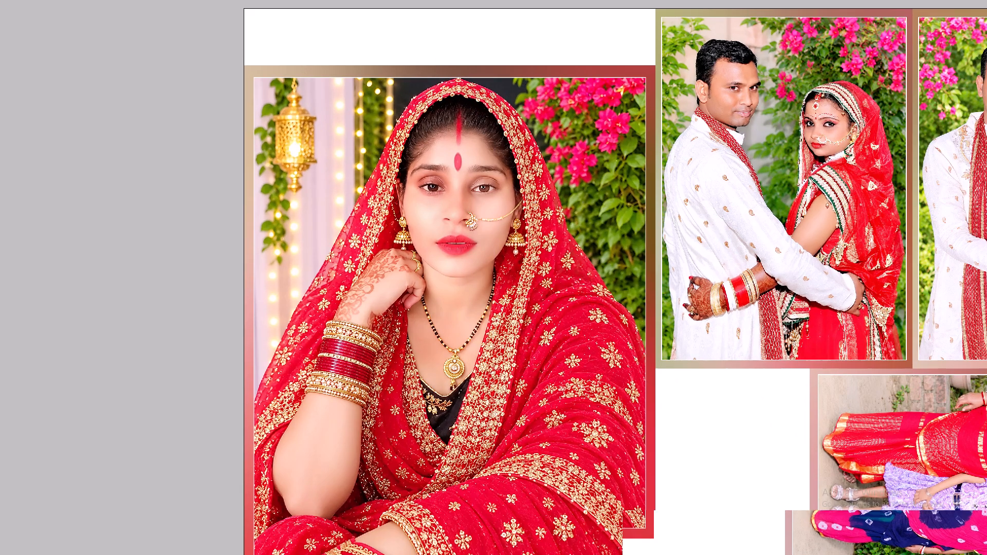
key("m")
key("space")
left_click_drag(440, 225, 505, 239)
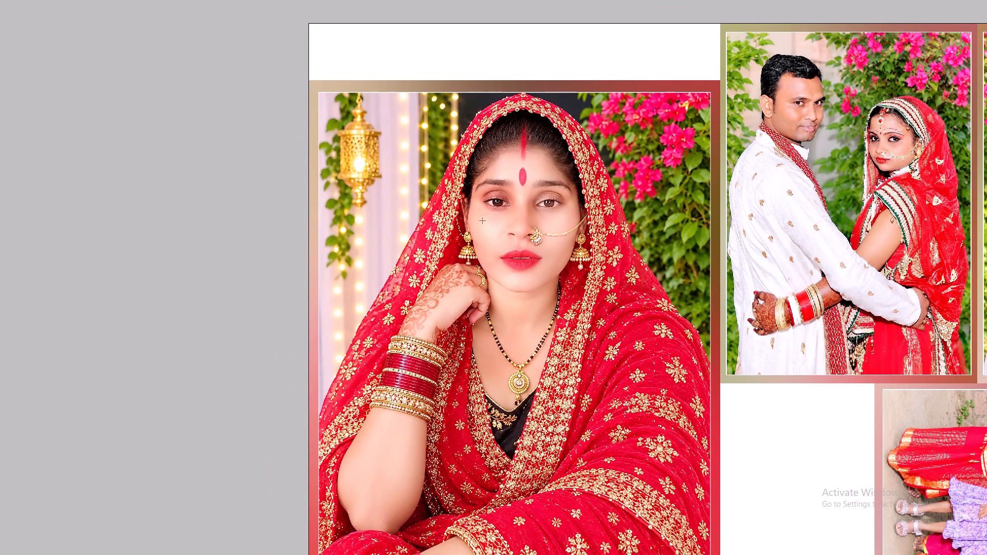
key("v")
key("ctrl+0")
key("ctrl+minus")
Save the merged print page and close its document.
key("ctrl+shift+e")
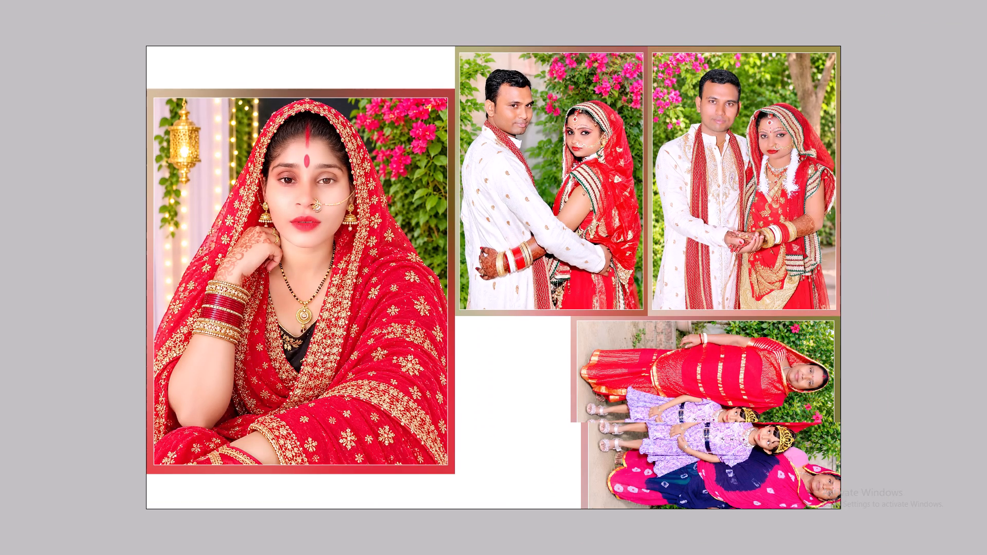
key("ctrl+s")
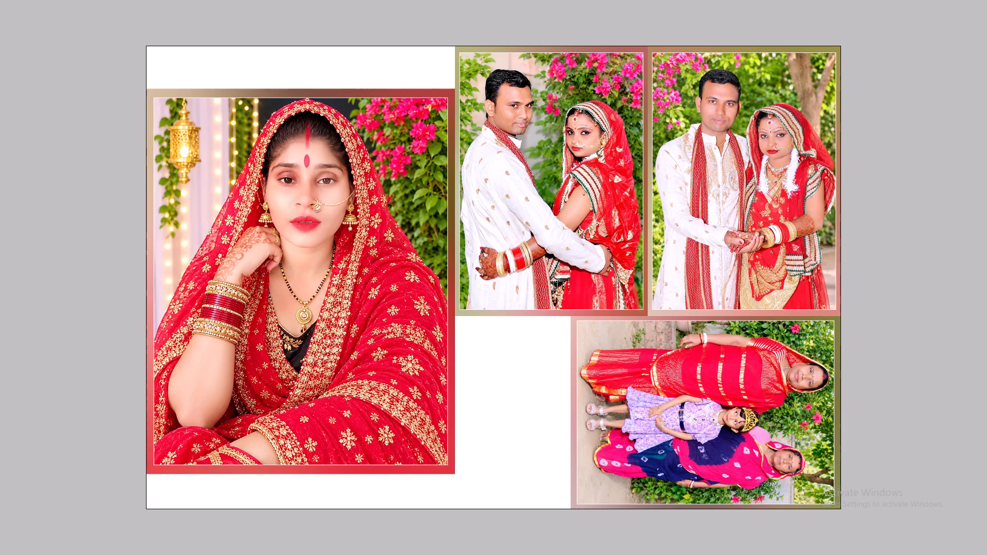
key("ctrl+w")
Switch to the Downloads folder in File Explorer, refresh its file listing and close the window.
key("alt+Tab")
double_click(499, 417)
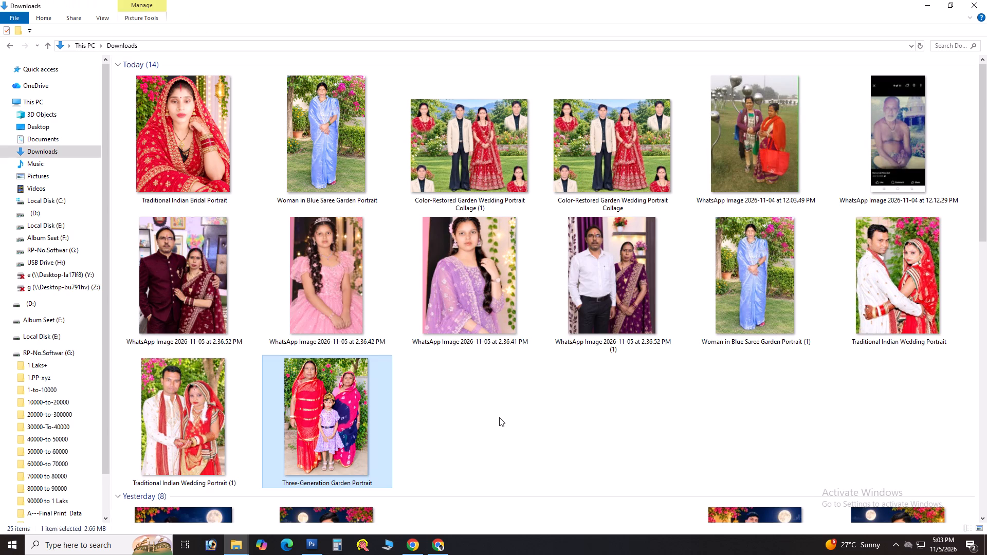
right_click(499, 417)
left_click(534, 327)
left_click(501, 409)
key("ctrl+w")
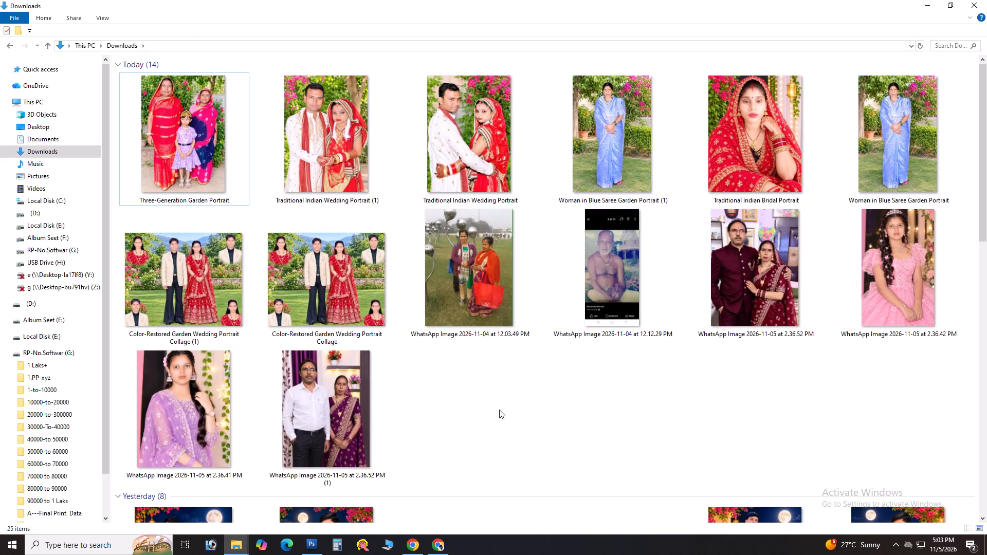
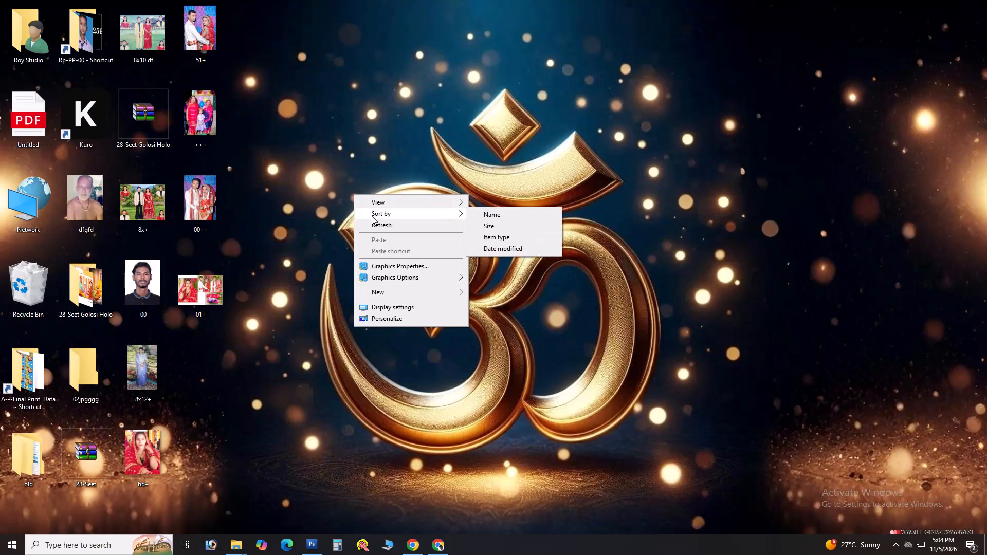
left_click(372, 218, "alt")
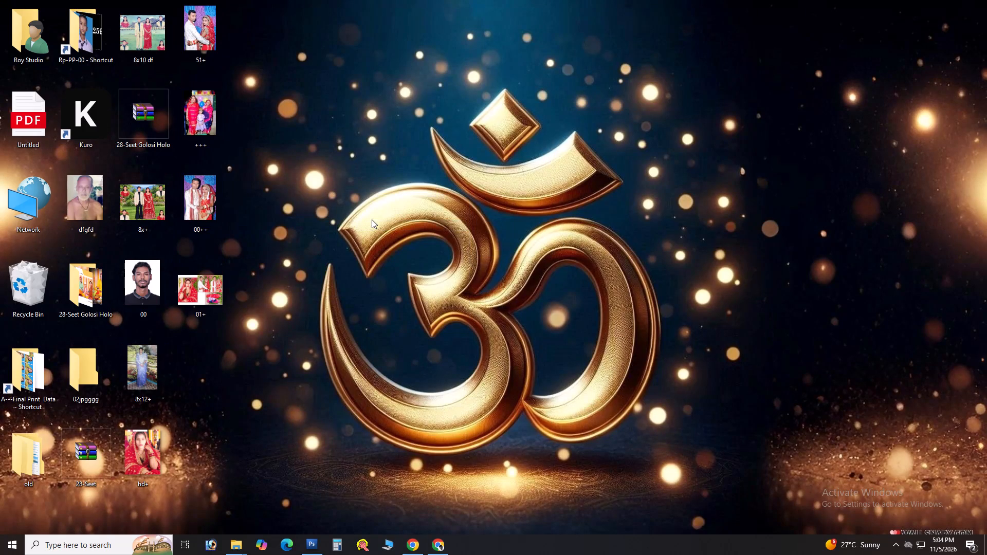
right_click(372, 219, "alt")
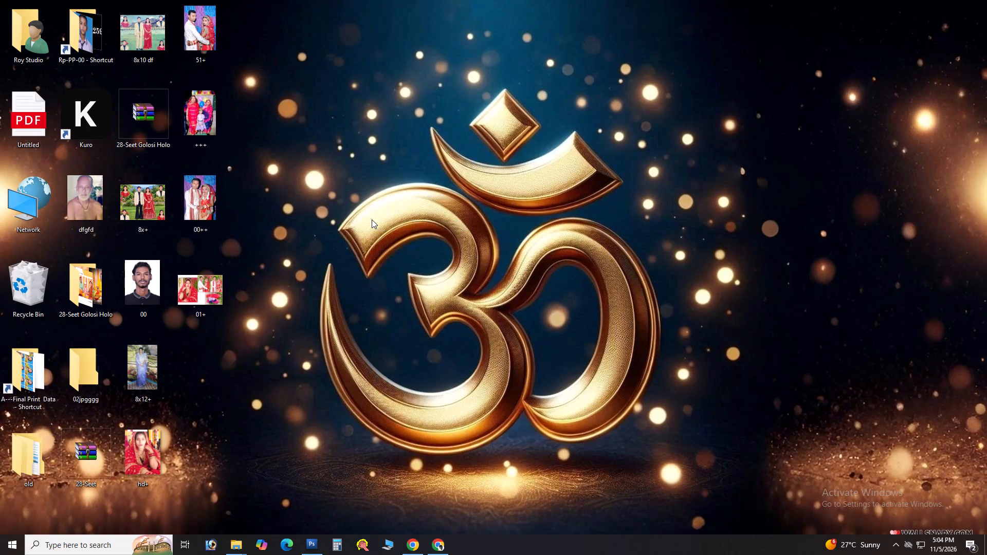
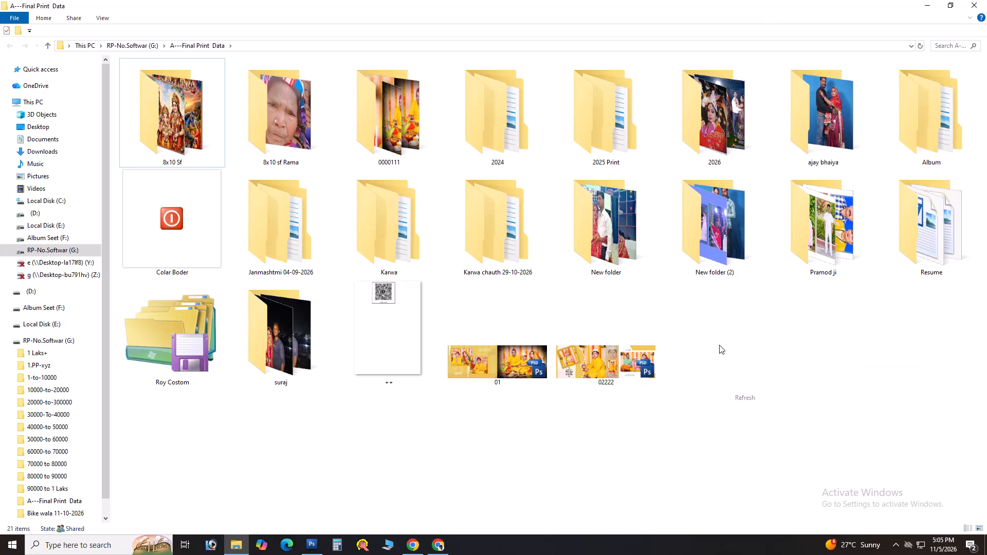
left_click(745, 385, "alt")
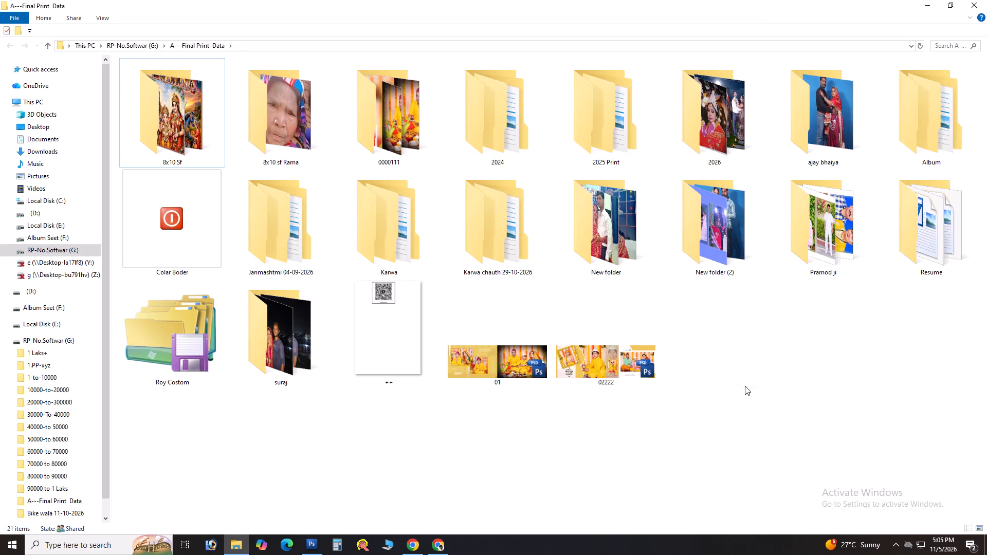